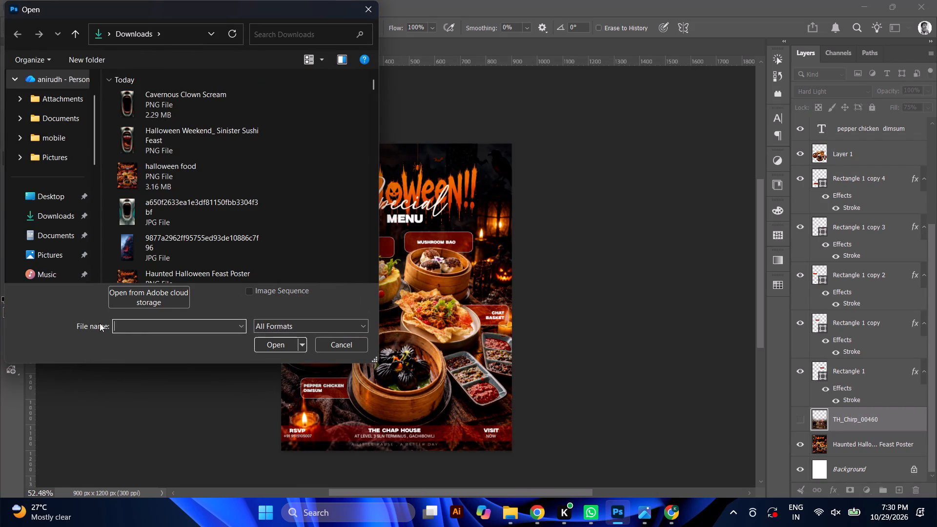
double_click(168, 105)
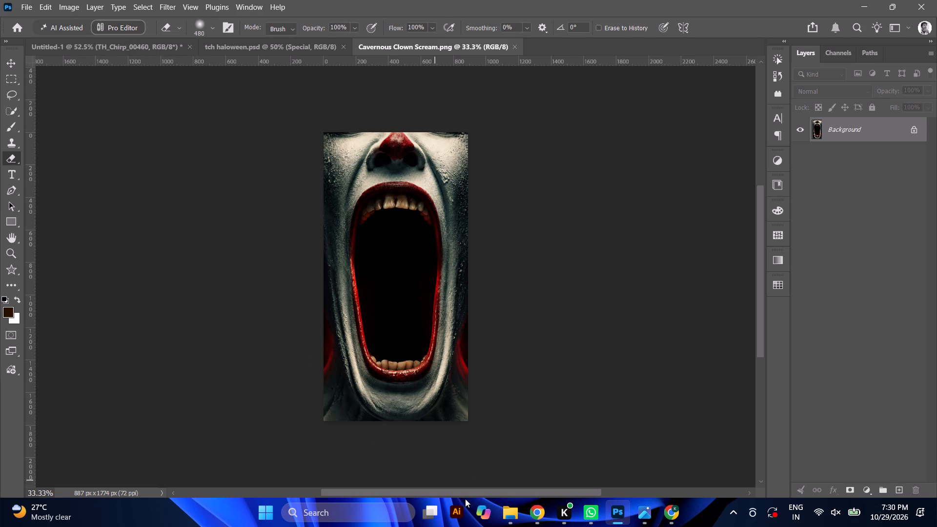
Return to the Halloween Poster Design chat in Chrome and download the new poster containing only the Halloween lettering.
click(536, 516)
scroll(507, 326, up, 3)
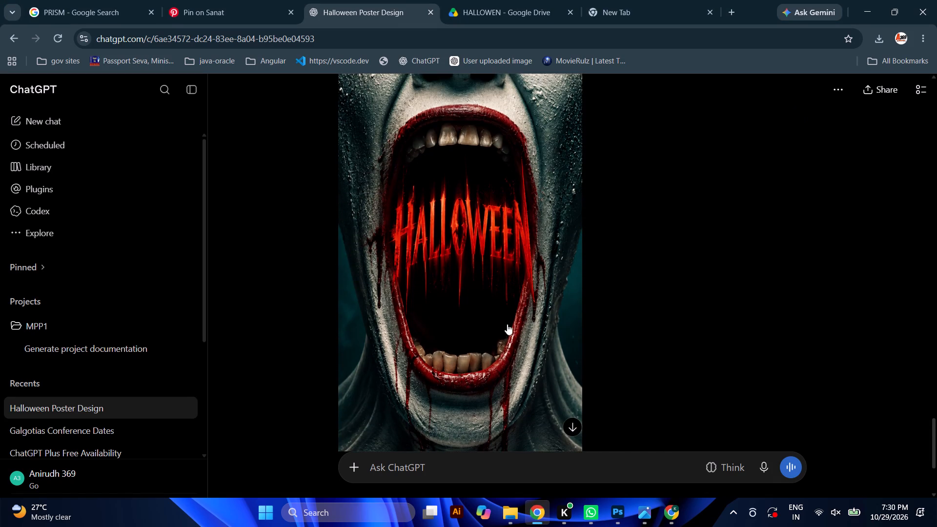
click(505, 281)
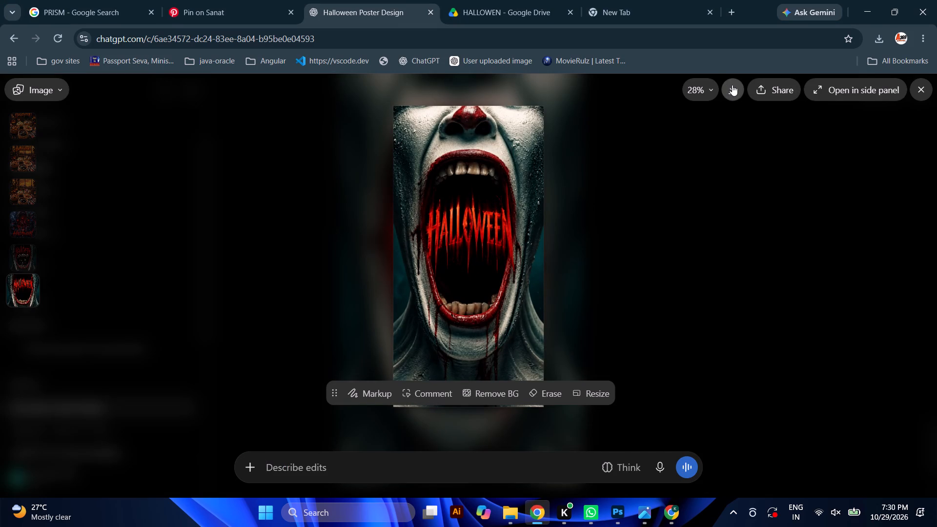
click(732, 85)
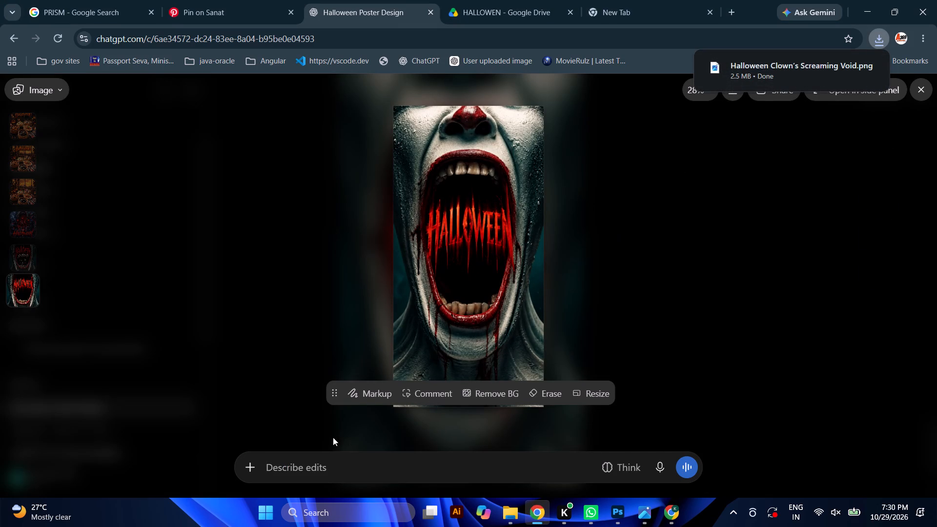
click(330, 464)
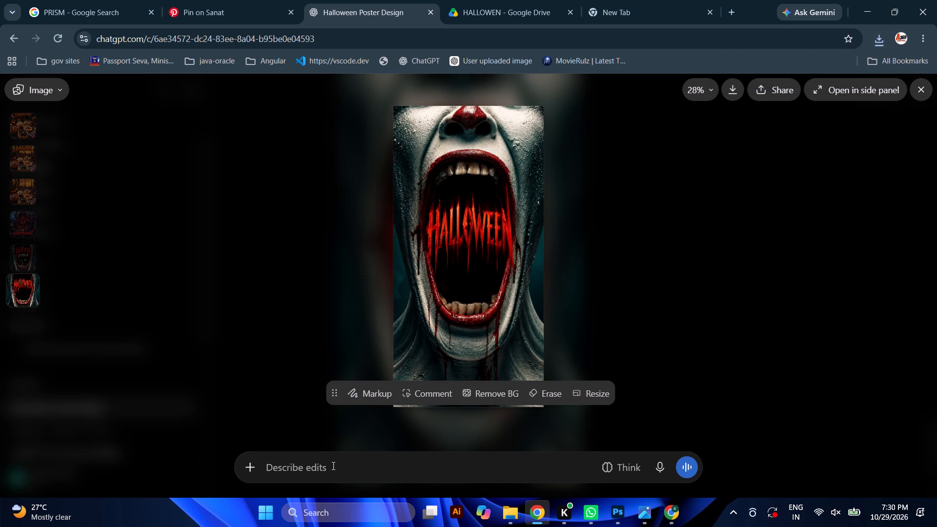
text(no)
text(w give the text)
key(space)
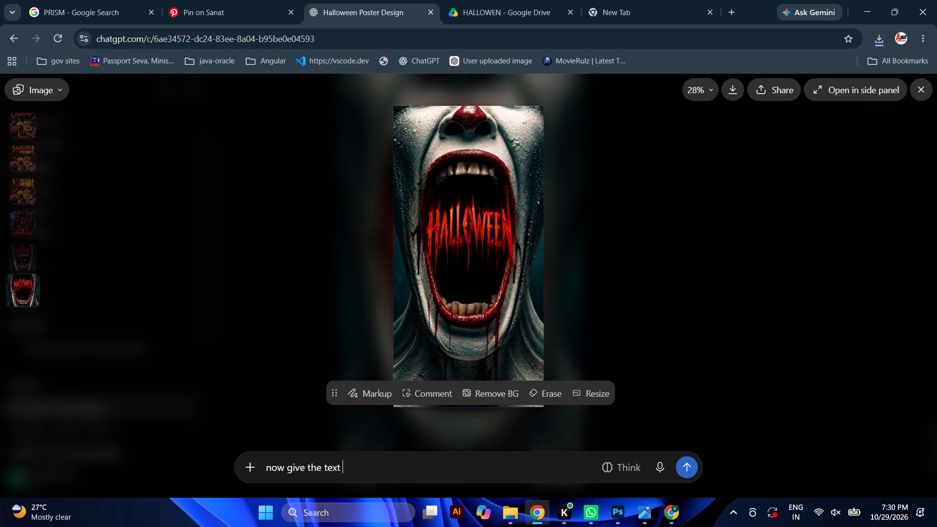
text("")
key(shift+Left)
text(Hall)
text(oween)
key(shift+quotedbl)
key(space)
text(in the same font and style)
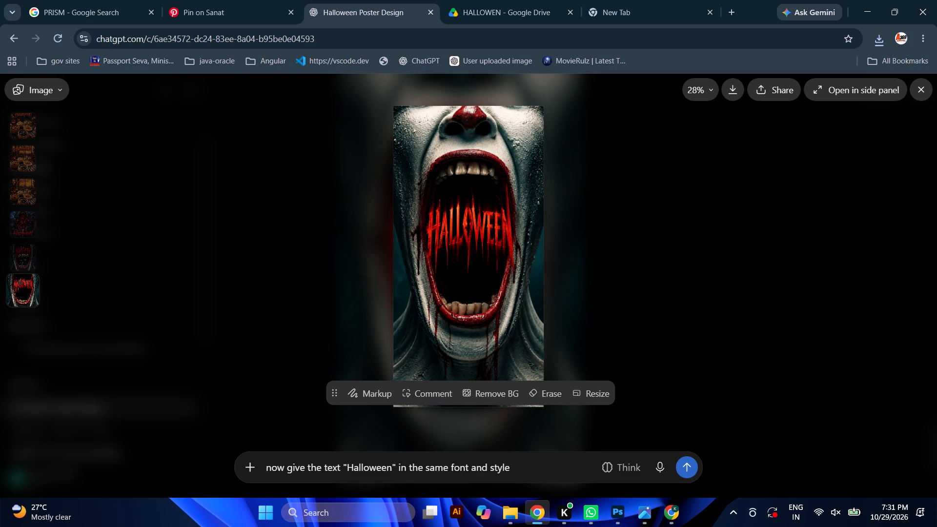
key(space)
text(as transperant png in high quality 4)
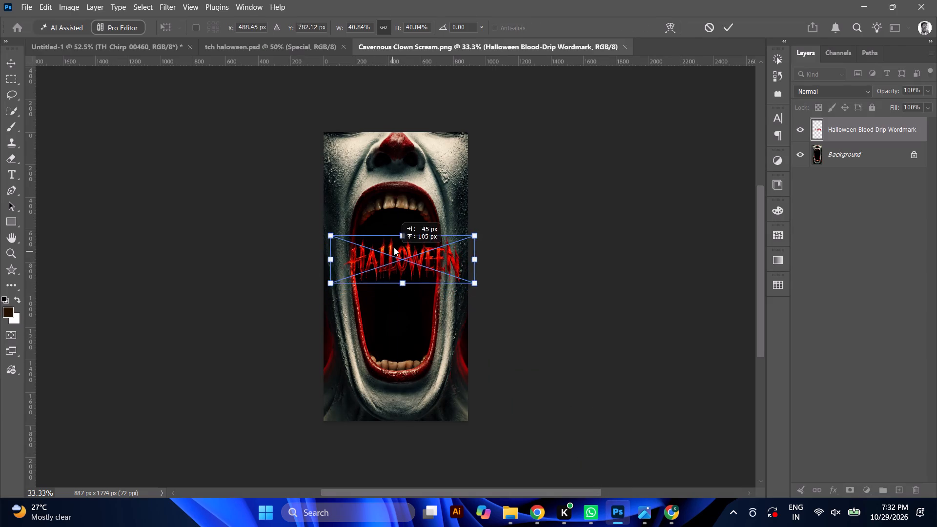
drag(394, 247, 387, 229)
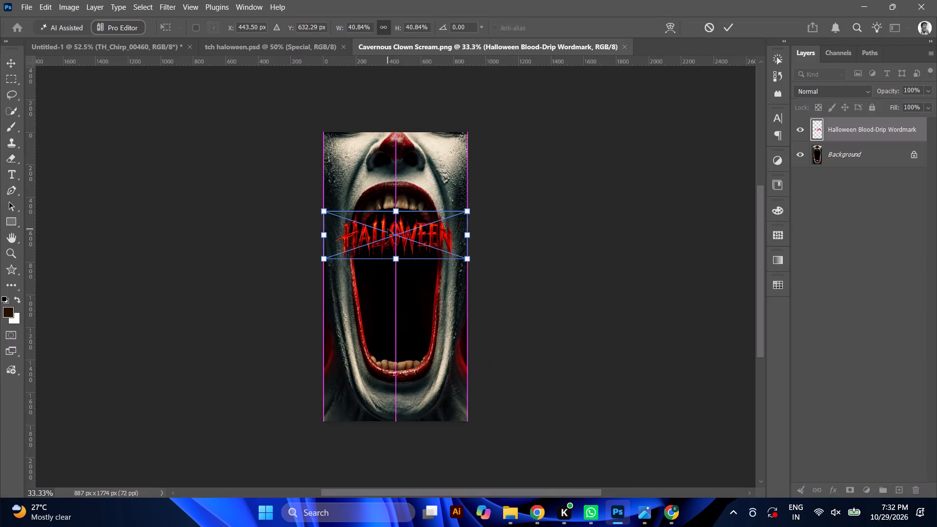
drag(394, 208, 396, 219)
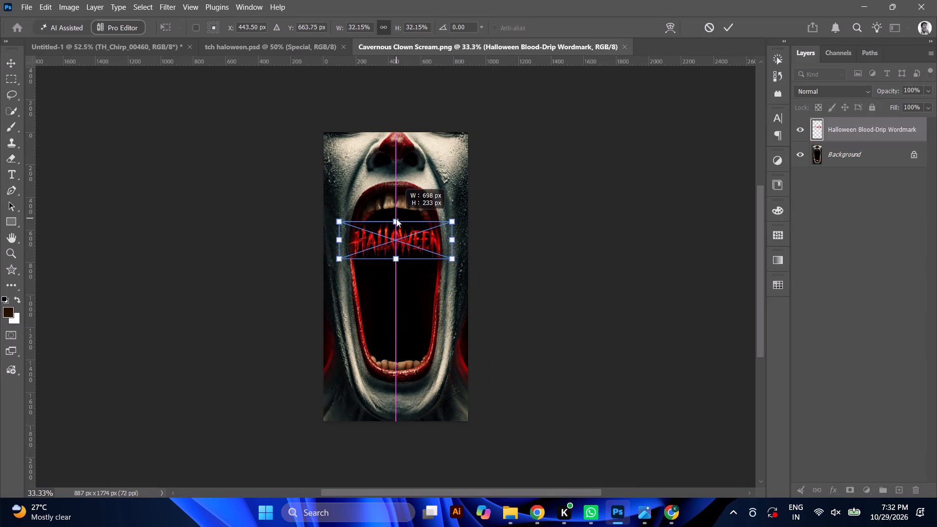
drag(396, 219, 397, 222)
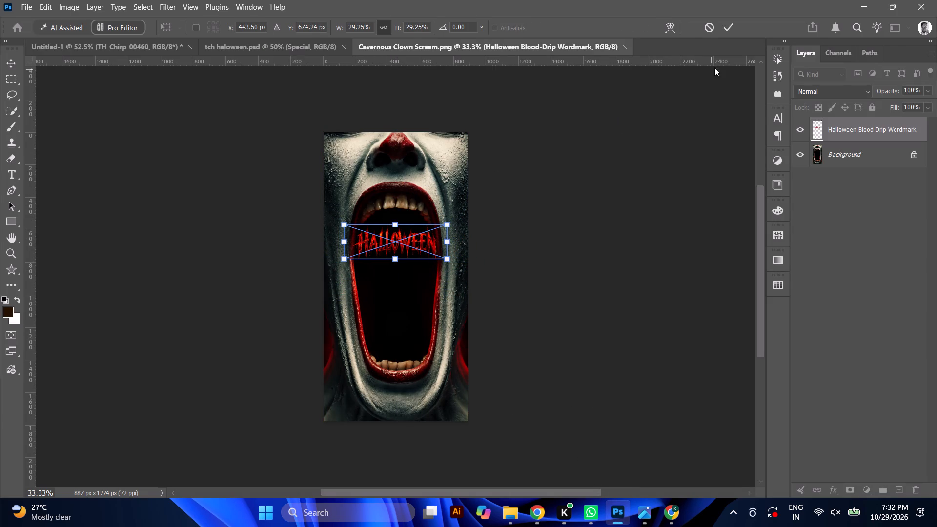
click(734, 26)
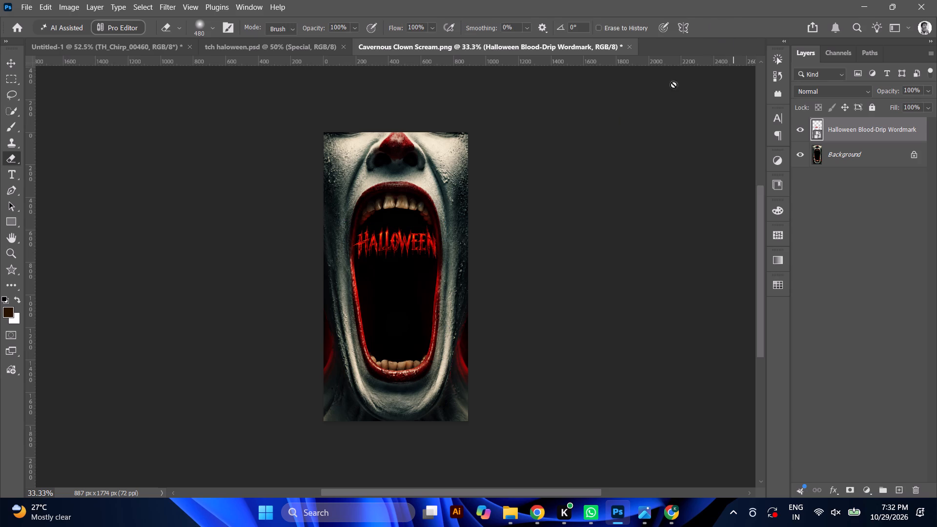
Enlarge the HALLOWEEN wordmark to about 47% so it spans nearly the full poster width, and nudge it slightly down.
alt+scroll(456, 219, up, 5)
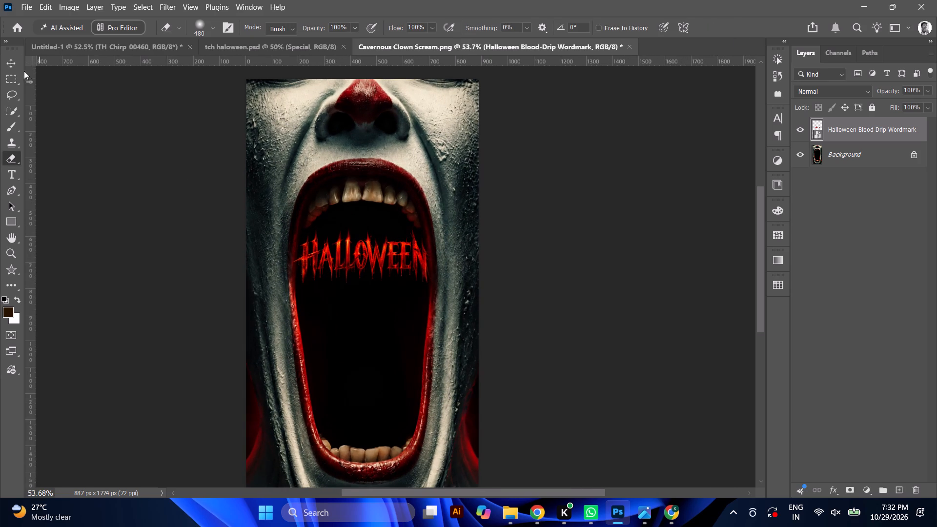
click(13, 61)
drag(363, 225, 358, 217)
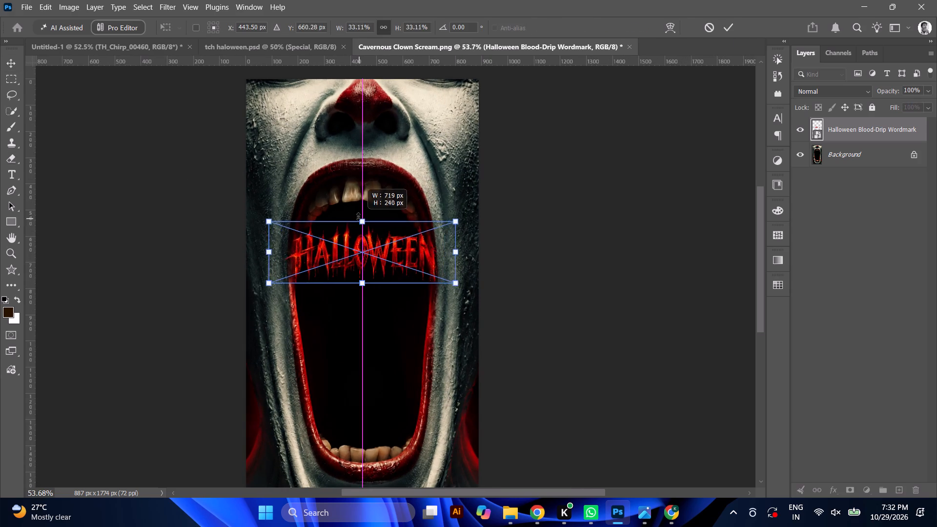
drag(358, 217, 361, 188)
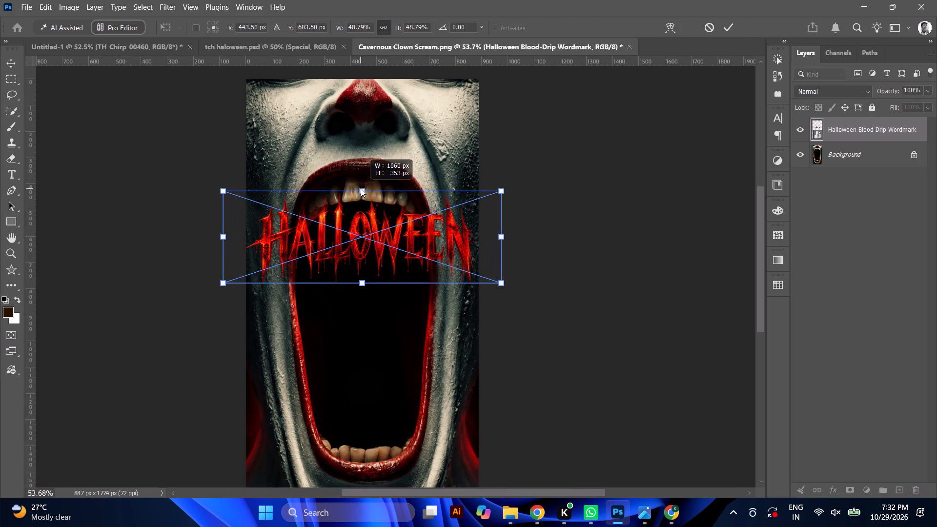
drag(361, 188, 360, 192)
alt+scroll(360, 192, down, 4)
alt+scroll(349, 202, up, 8)
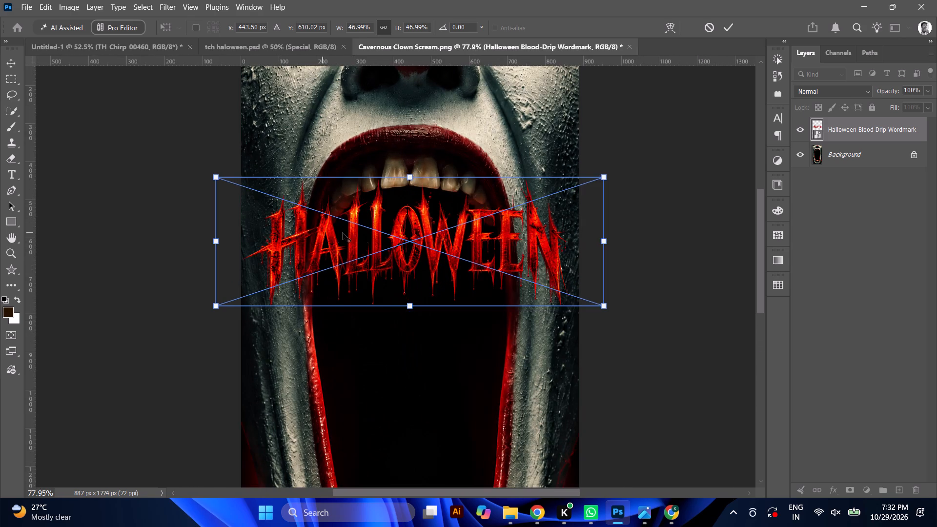
alt+scroll(370, 231, down, 2)
alt+scroll(385, 219, up, 2)
click(724, 29)
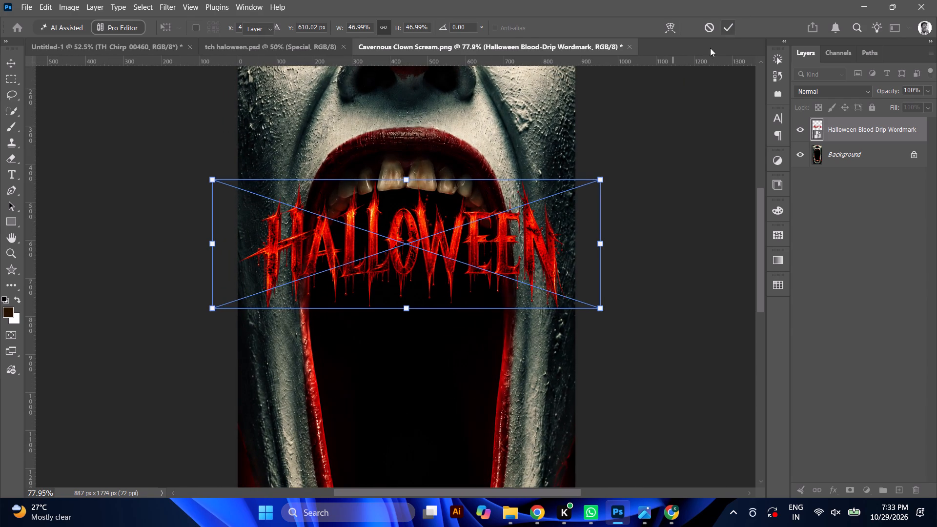
drag(510, 242, 514, 251)
Add a Drop Shadow to the HALLOWEEN wordmark layer with black as its colour and 100% opacity.
click(835, 487)
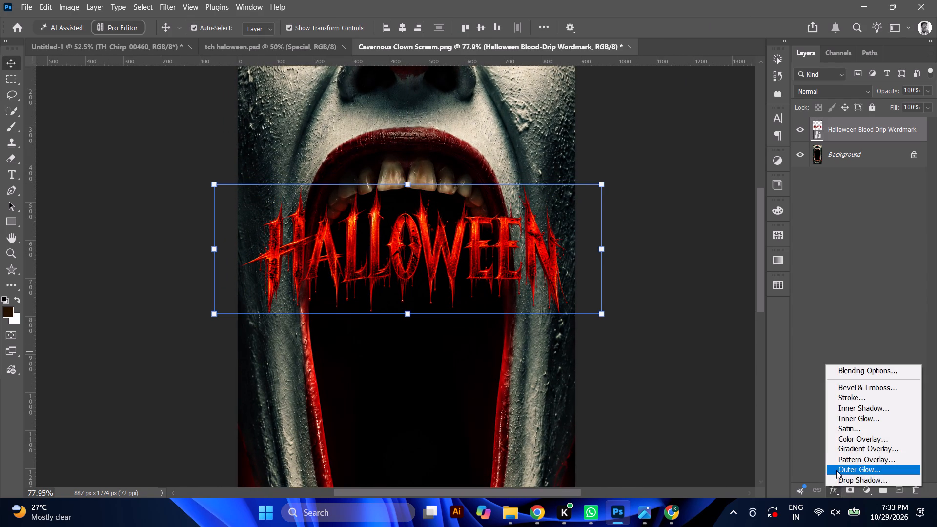
click(846, 478)
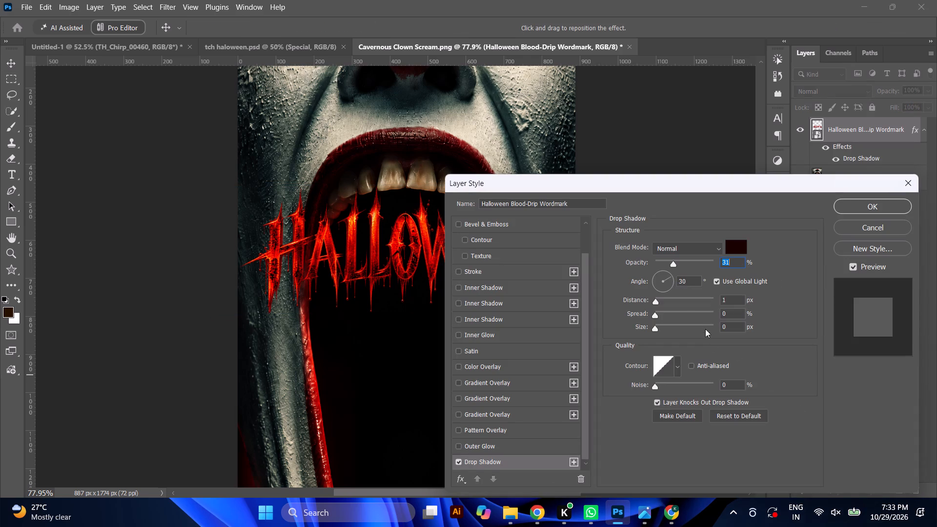
drag(689, 263, 717, 268)
drag(717, 268, 736, 272)
click(706, 263)
click(725, 247)
drag(648, 434, 690, 449)
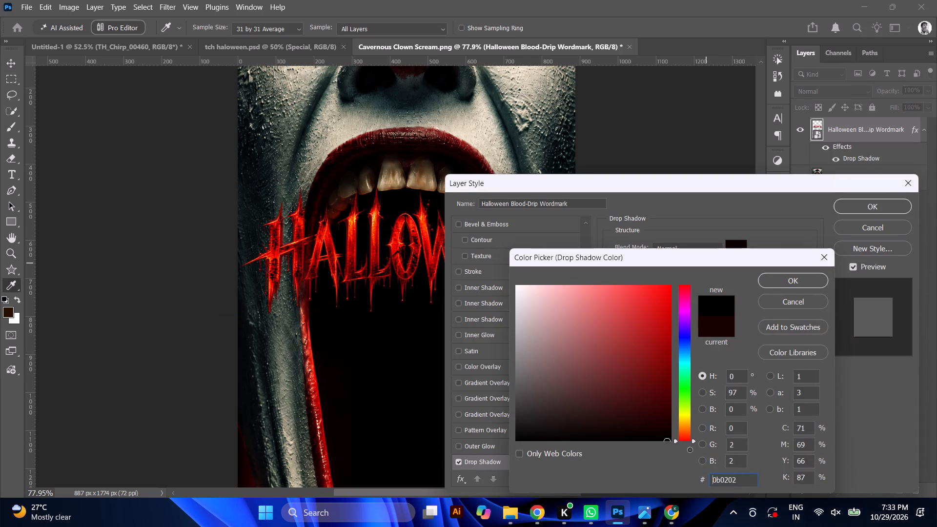
drag(690, 449, 696, 443)
click(794, 280)
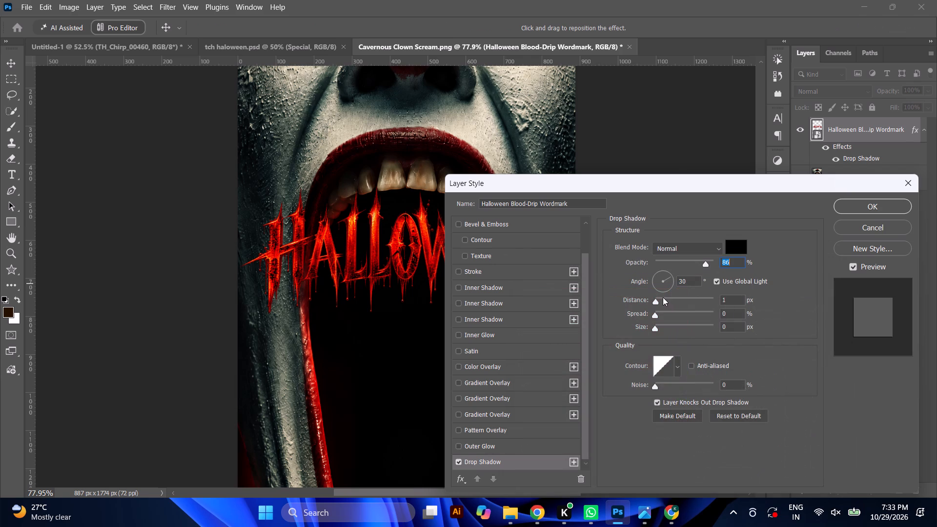
drag(708, 263, 738, 256)
Set the wordmark's drop shadow to 8 px distance, 7% spread and 73 px size, and apply the layer style.
scroll(534, 376, down, 5)
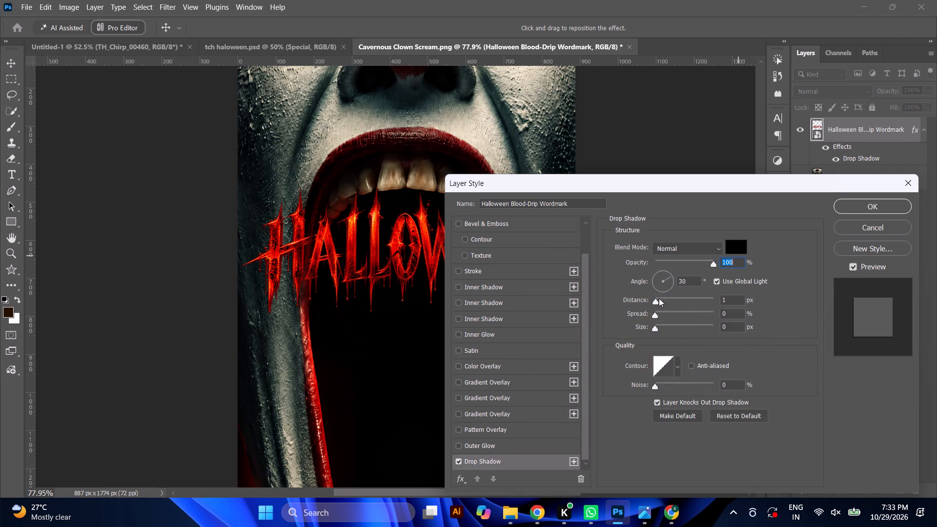
click(659, 298)
click(665, 298)
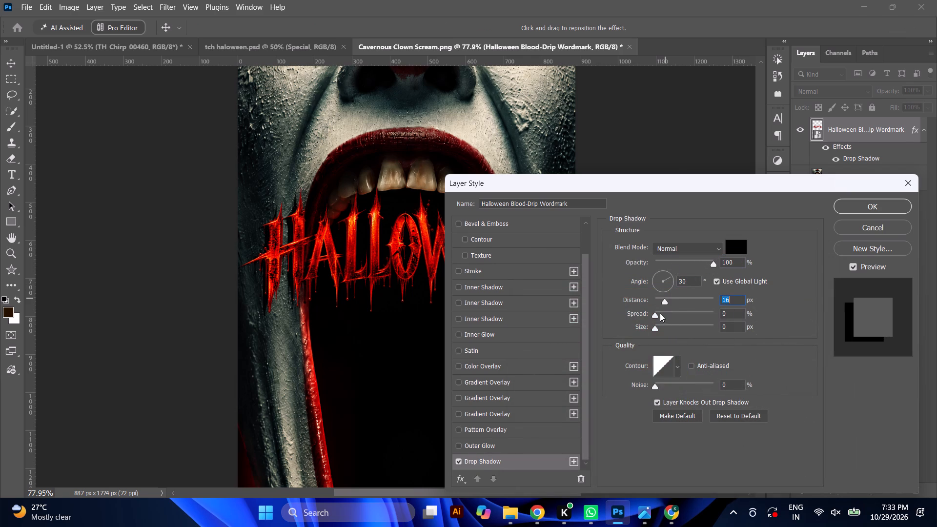
click(661, 310)
click(662, 309)
drag(663, 309, 673, 309)
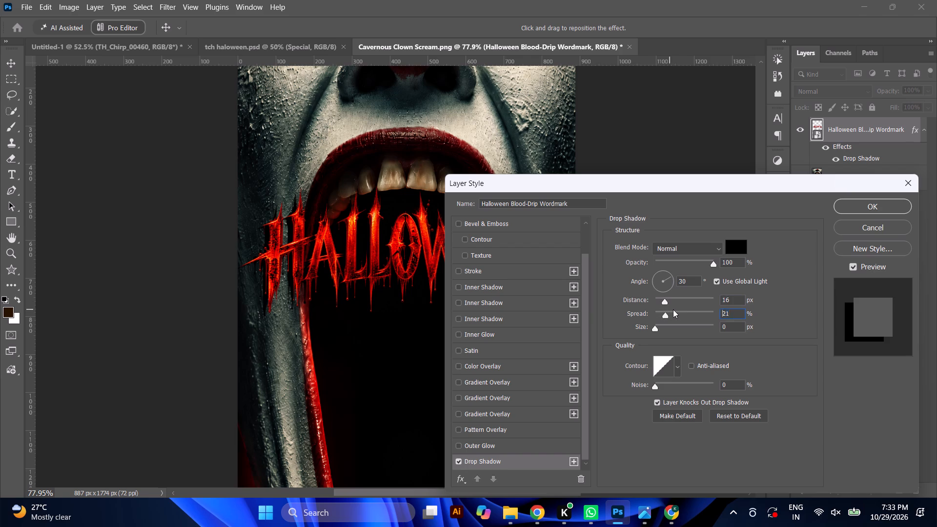
drag(673, 309, 681, 308)
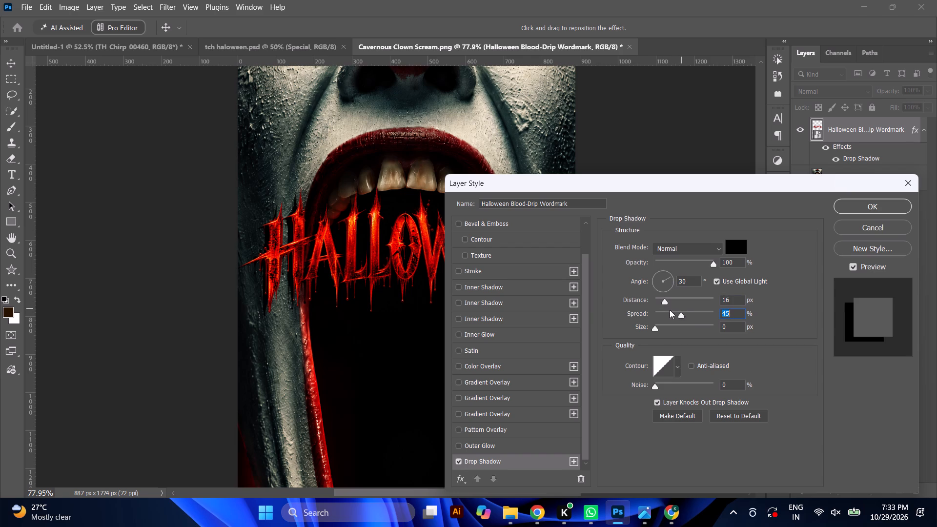
click(670, 310)
click(666, 324)
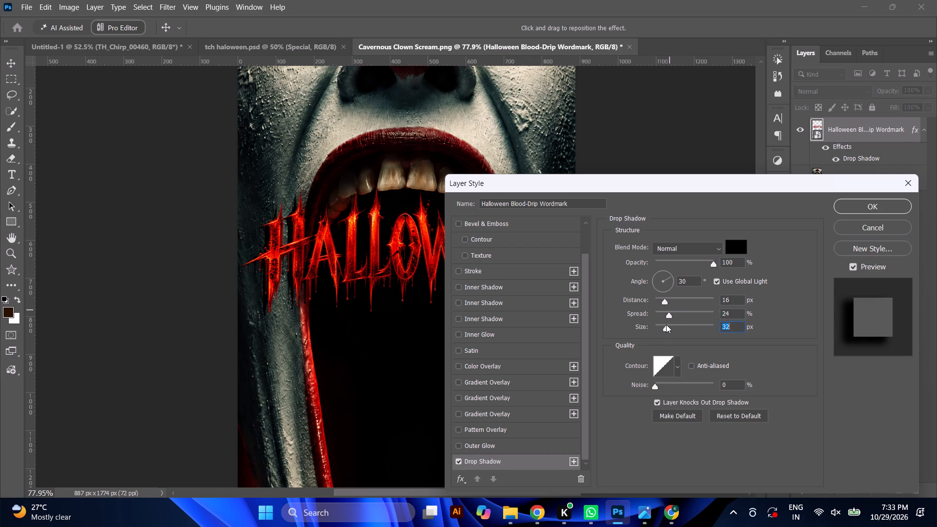
click(666, 324)
drag(667, 324, 675, 324)
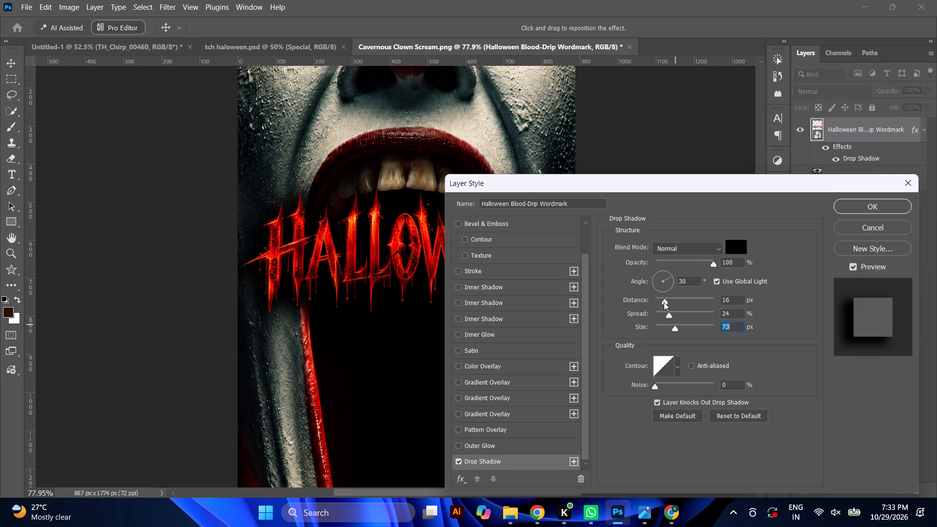
click(660, 297)
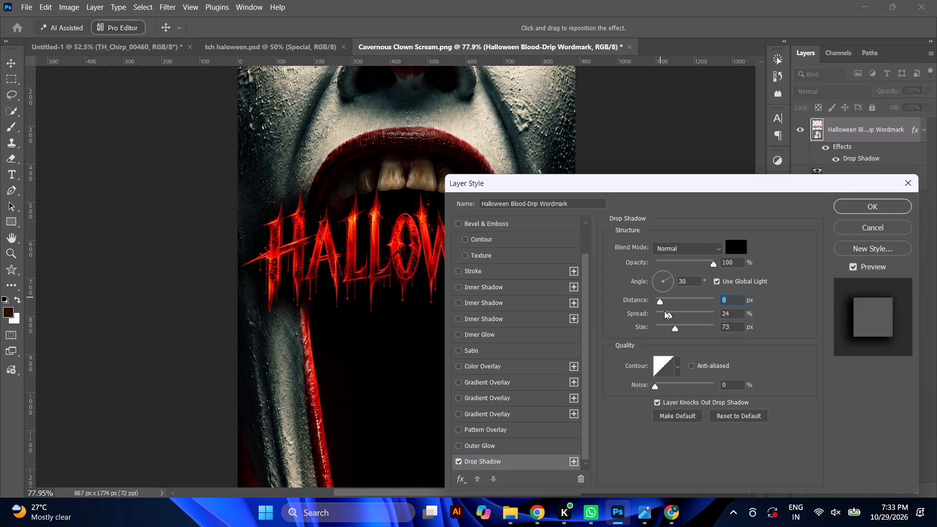
click(664, 311)
click(660, 311)
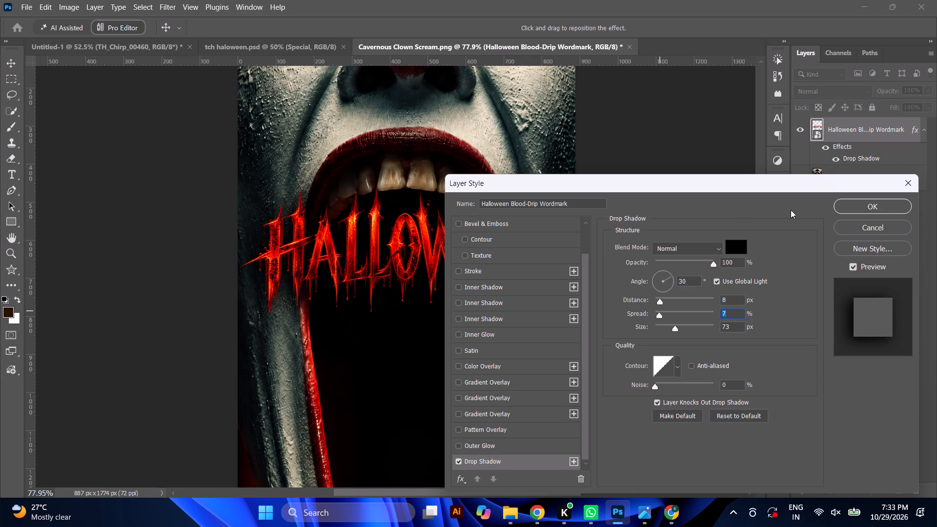
click(868, 210)
Examine the shadowed HALLOWEEN lettering against the screaming mouth, both on the whole poster and in close-up.
alt+scroll(588, 284, down, 5)
alt+scroll(495, 292, down, 3)
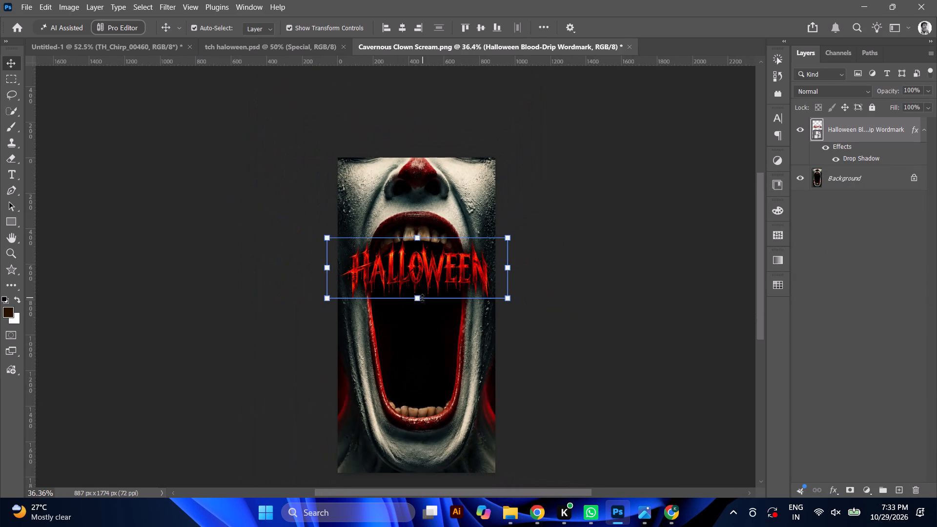
alt+scroll(319, 296, down, 8)
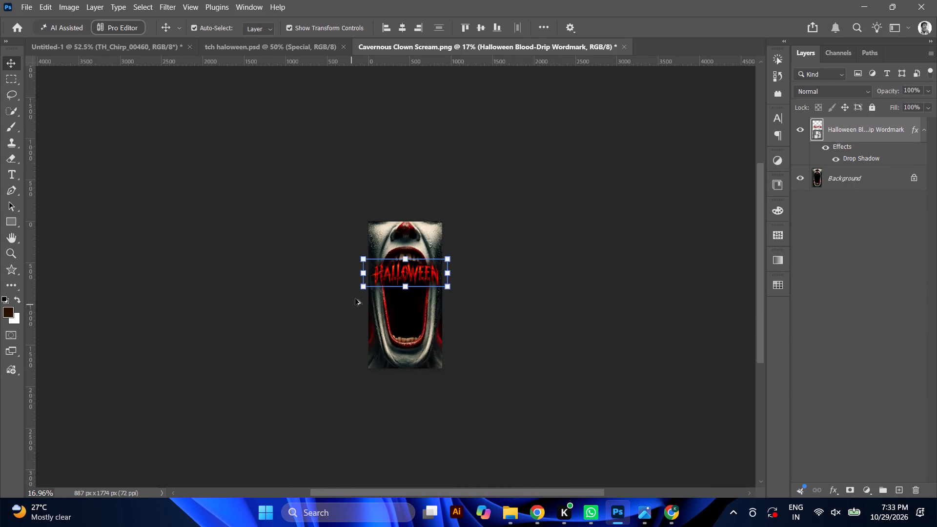
alt+scroll(364, 288, up, 15)
alt+scroll(653, 247, up, 5)
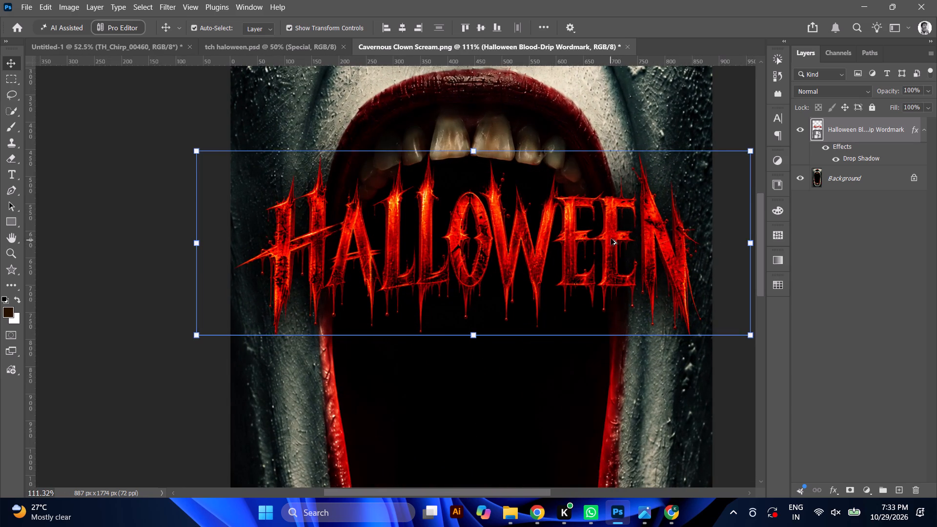
alt+scroll(611, 238, up, 3)
alt+scroll(611, 238, down, 4)
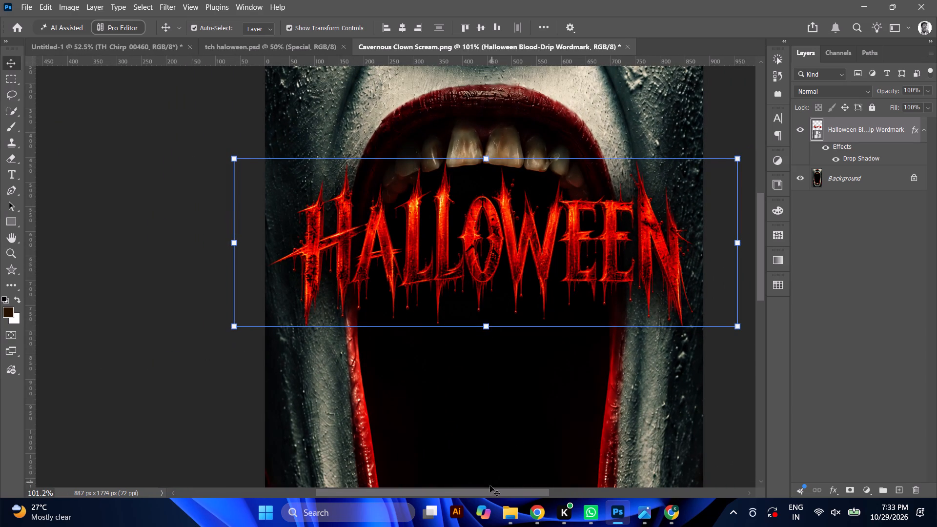
Add the white text "weekend" in the Milker font at 49 pt inside the mouth, below the HALLOWEEN lettering.
drag(493, 490, 519, 482)
click(17, 175)
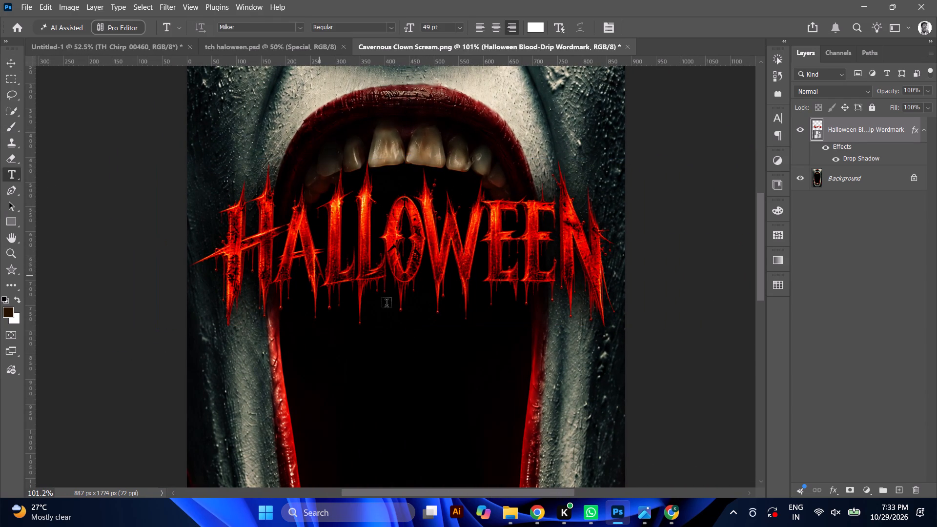
click(411, 353)
text(wee)
text(kr)
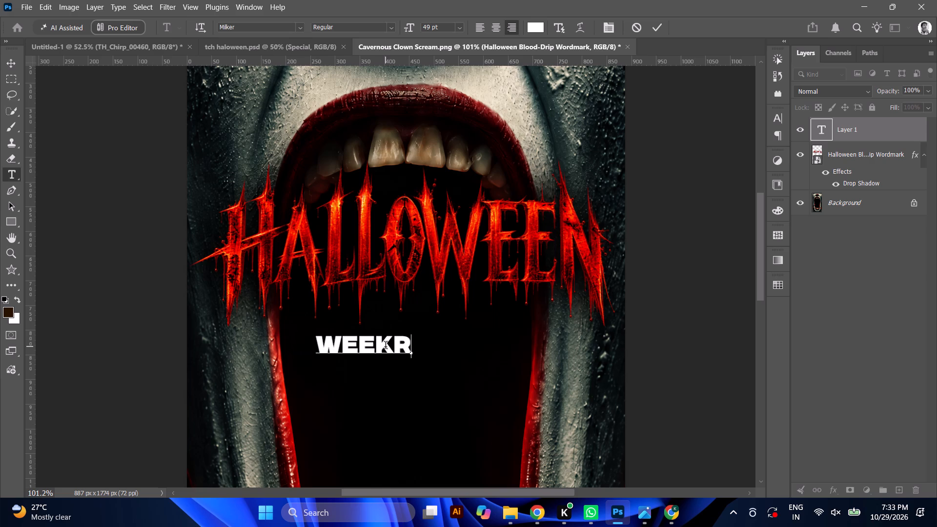
key(BackSpace)
text(end)
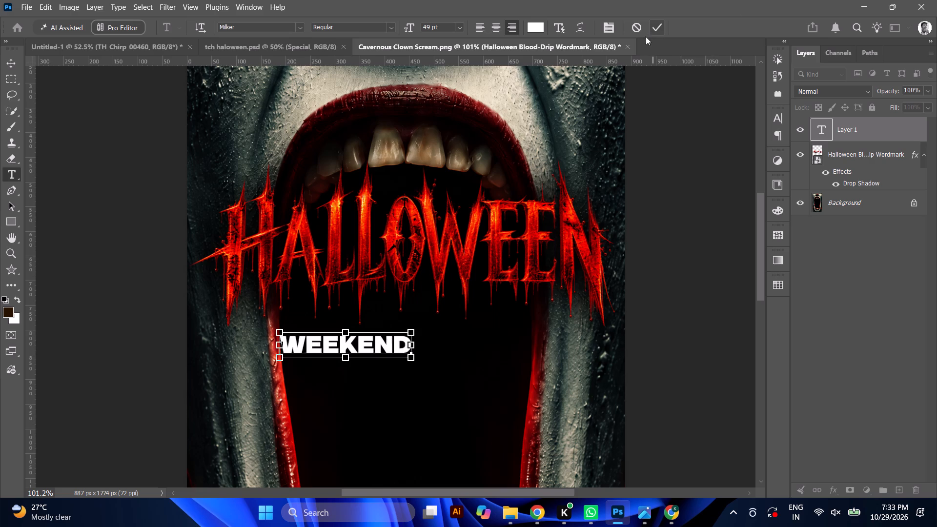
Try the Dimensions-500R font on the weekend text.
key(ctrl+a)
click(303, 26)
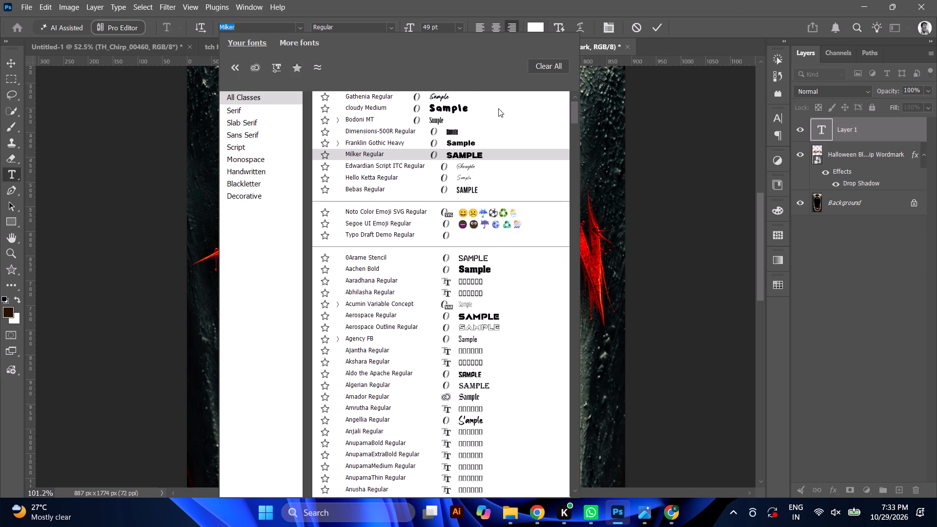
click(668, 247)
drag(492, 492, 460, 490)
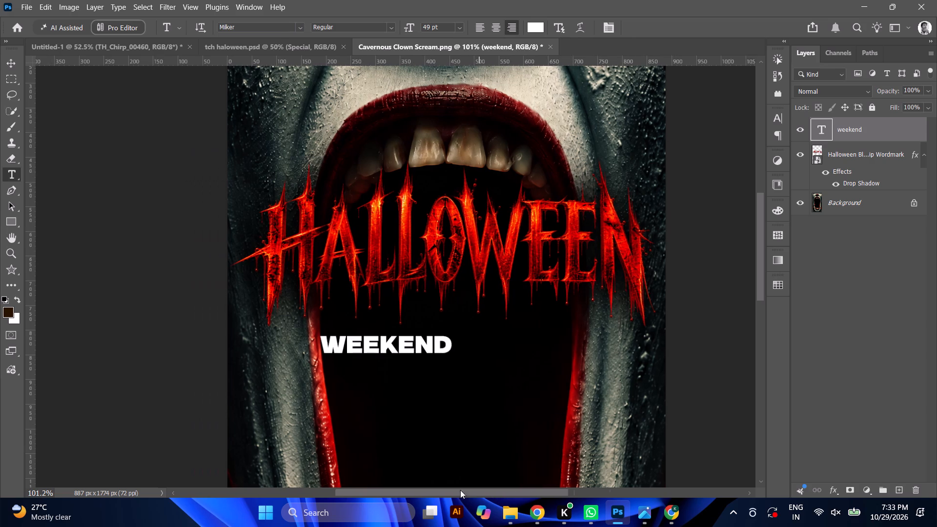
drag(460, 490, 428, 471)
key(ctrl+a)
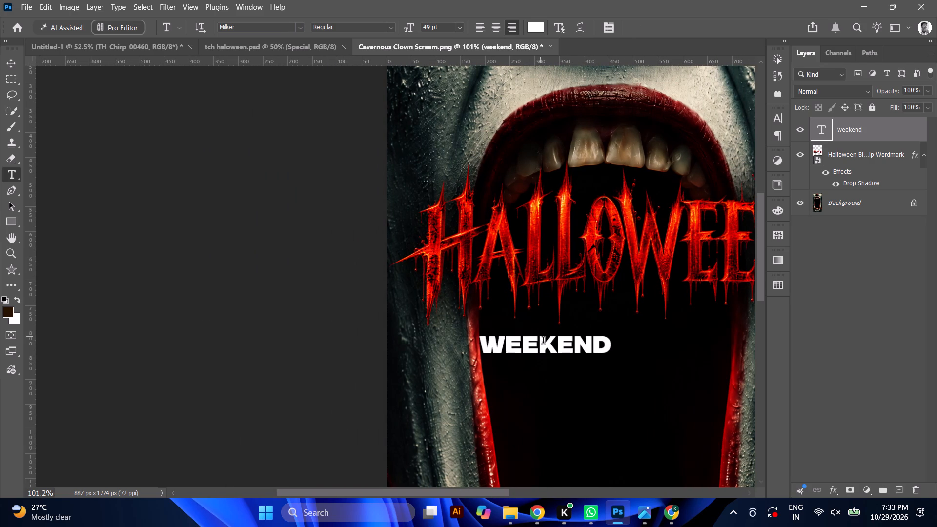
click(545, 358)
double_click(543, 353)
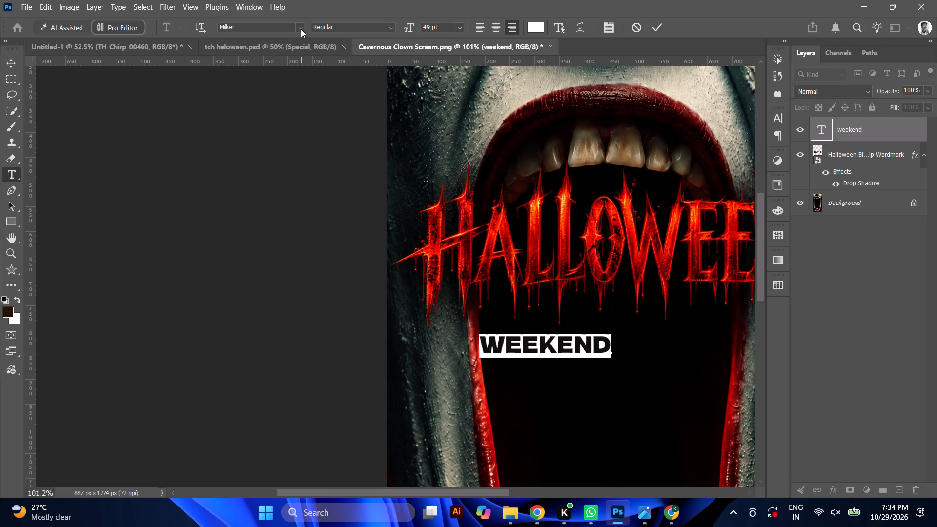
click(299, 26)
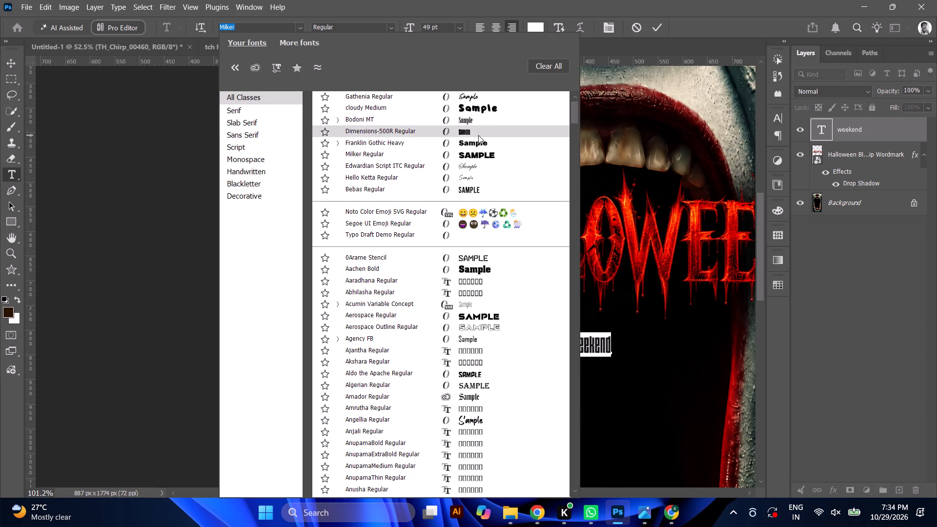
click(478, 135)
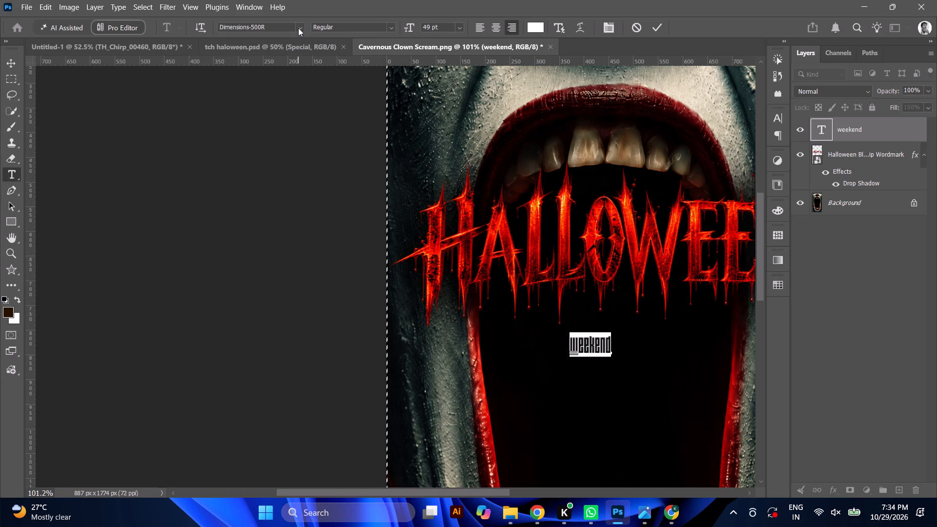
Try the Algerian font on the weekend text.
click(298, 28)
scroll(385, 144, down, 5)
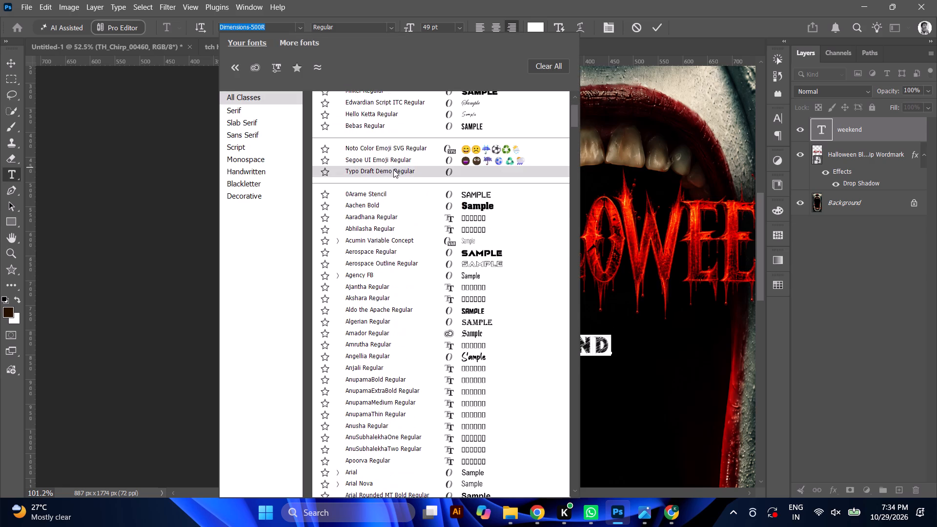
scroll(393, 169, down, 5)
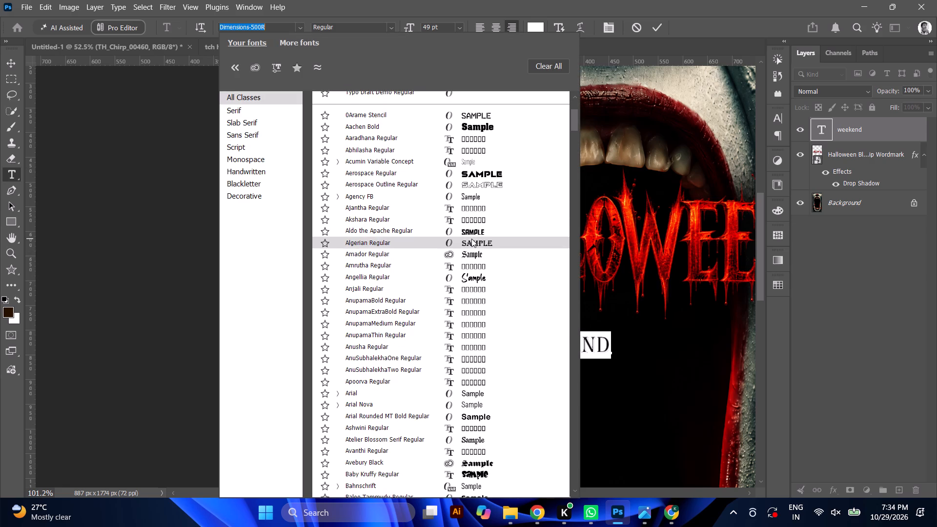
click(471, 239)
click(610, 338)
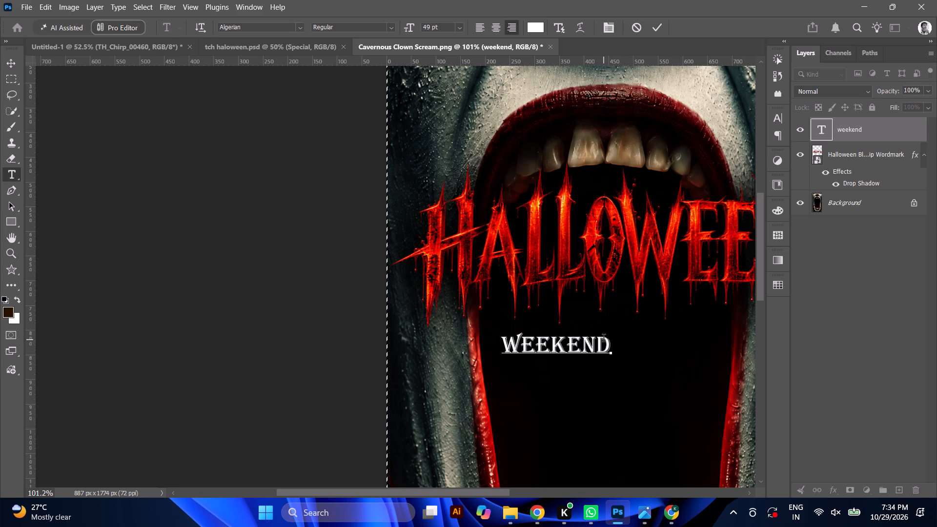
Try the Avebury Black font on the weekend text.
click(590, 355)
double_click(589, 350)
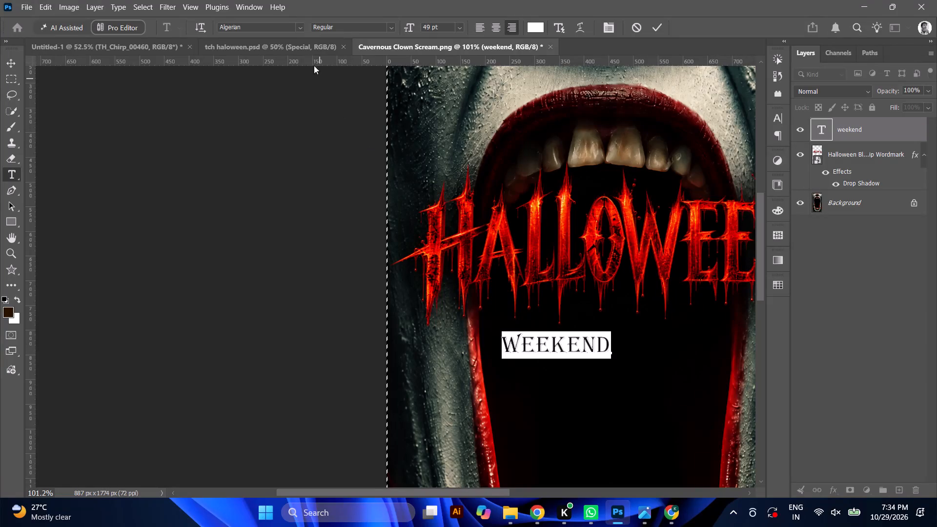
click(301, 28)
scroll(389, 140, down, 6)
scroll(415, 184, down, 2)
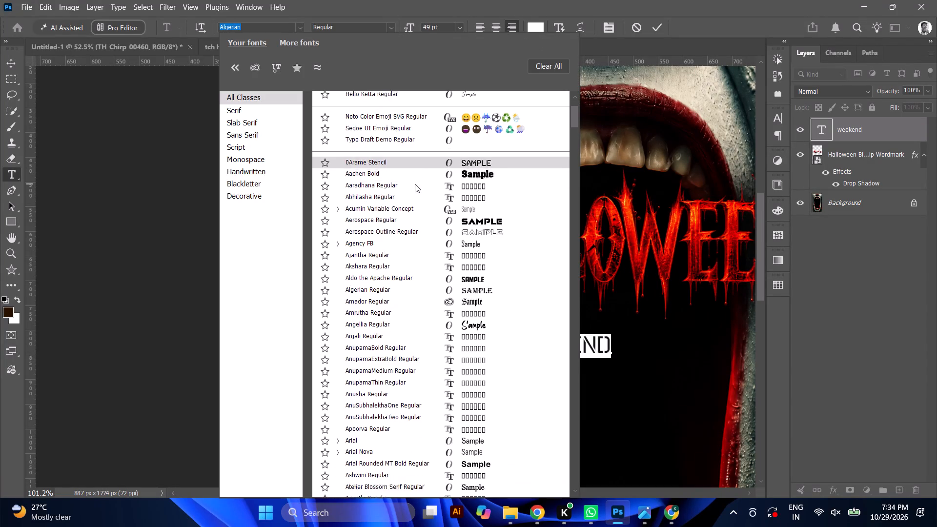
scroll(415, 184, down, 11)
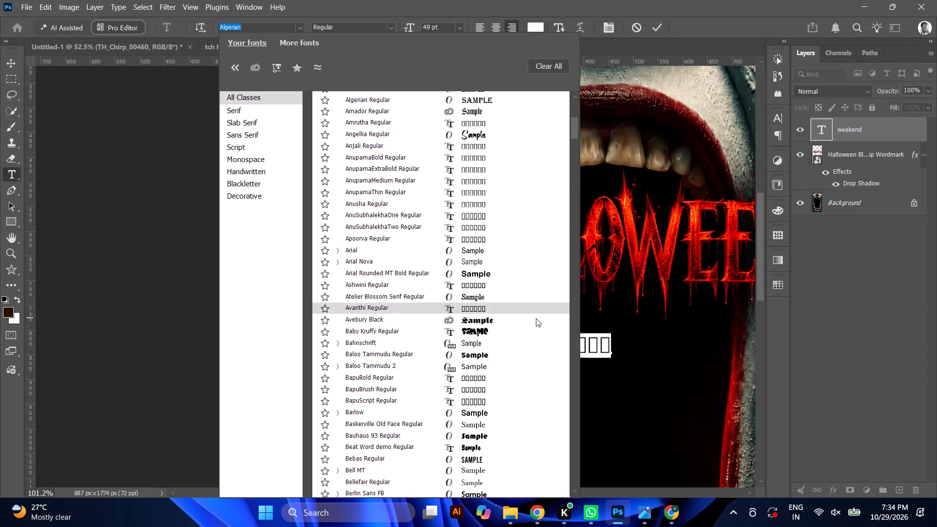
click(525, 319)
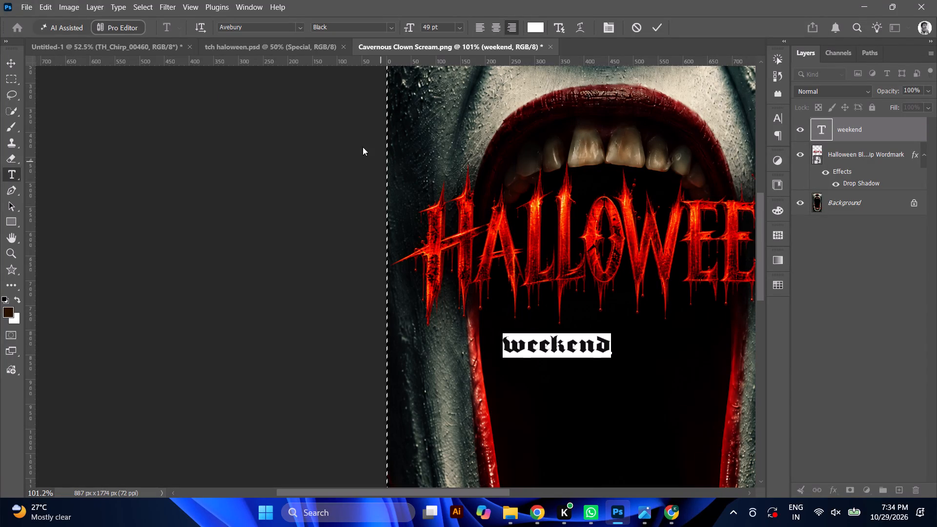
Set the weekend text's font to Bernard MT Condensed Regular.
click(301, 27)
scroll(525, 179, down, 6)
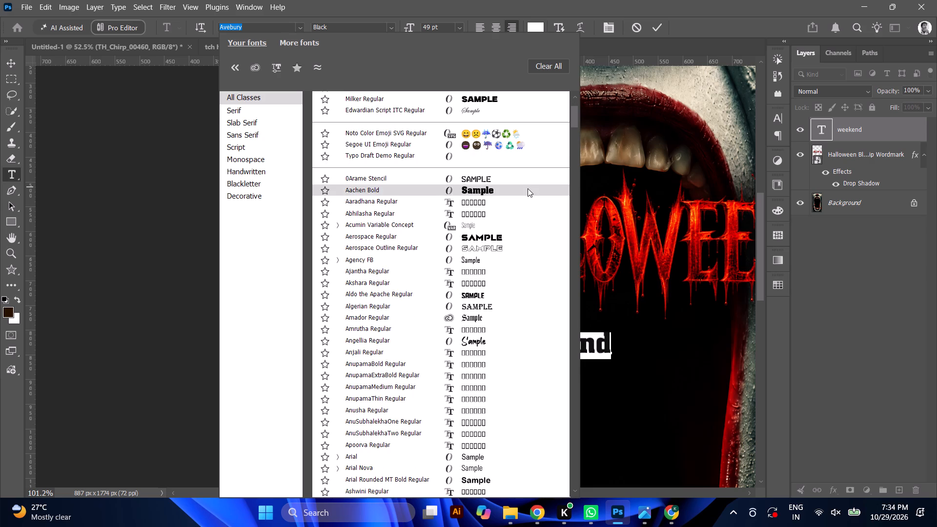
scroll(527, 189, down, 15)
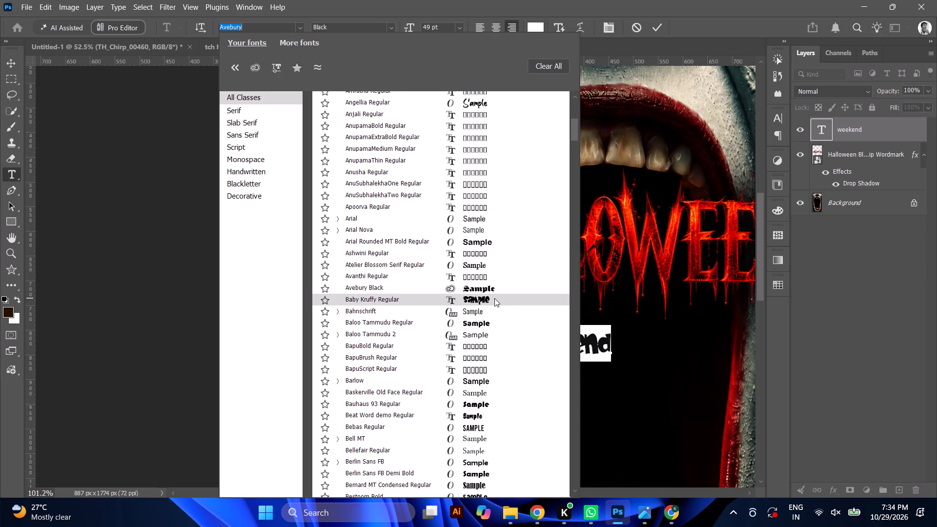
scroll(494, 298, down, 11)
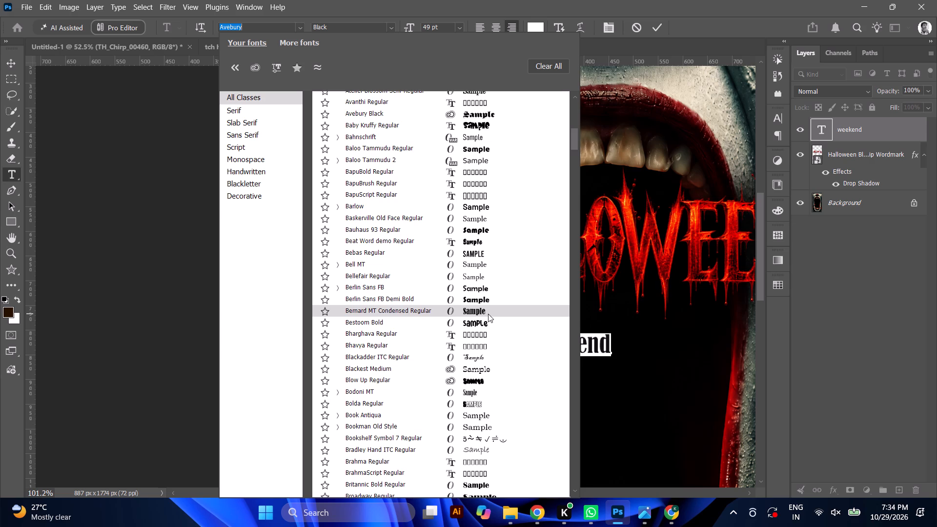
scroll(488, 314, down, 7)
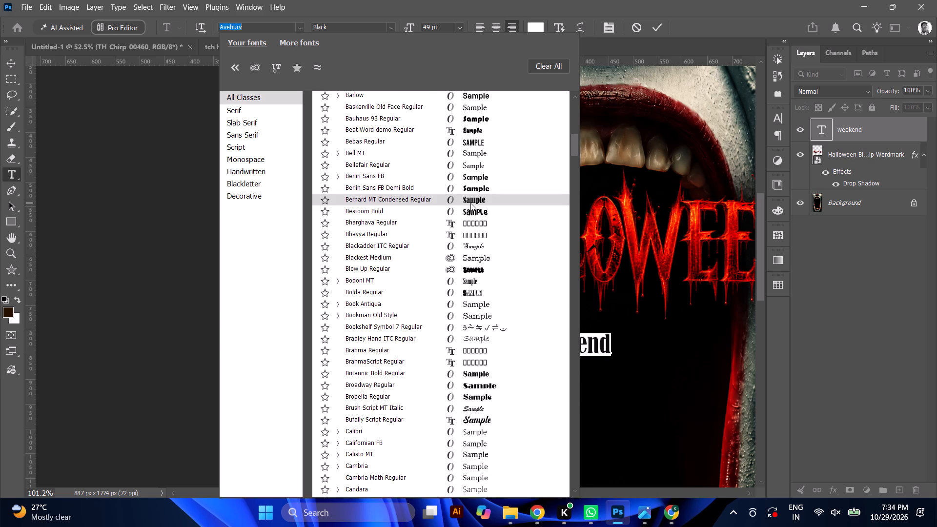
click(470, 203)
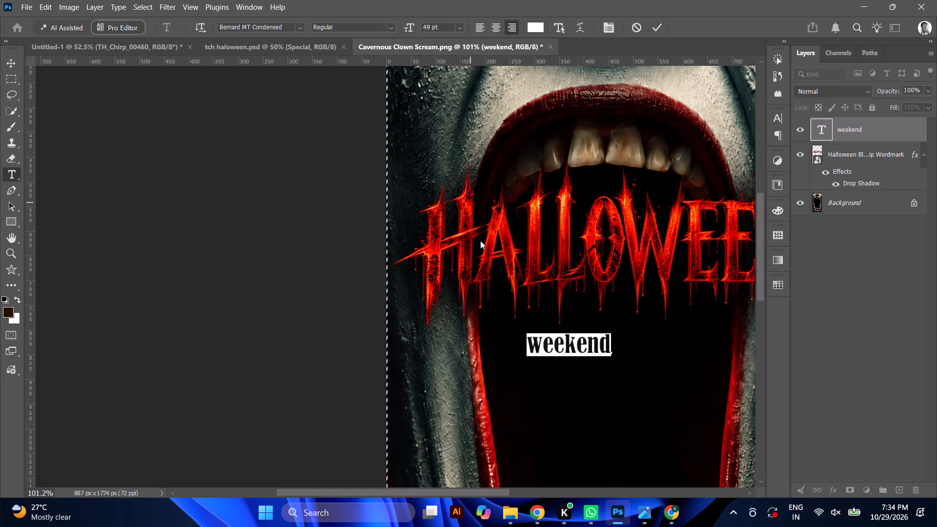
Retype the weekend text in capitals as WEEKEND.
triple_click(542, 351)
text(WEEKEND)
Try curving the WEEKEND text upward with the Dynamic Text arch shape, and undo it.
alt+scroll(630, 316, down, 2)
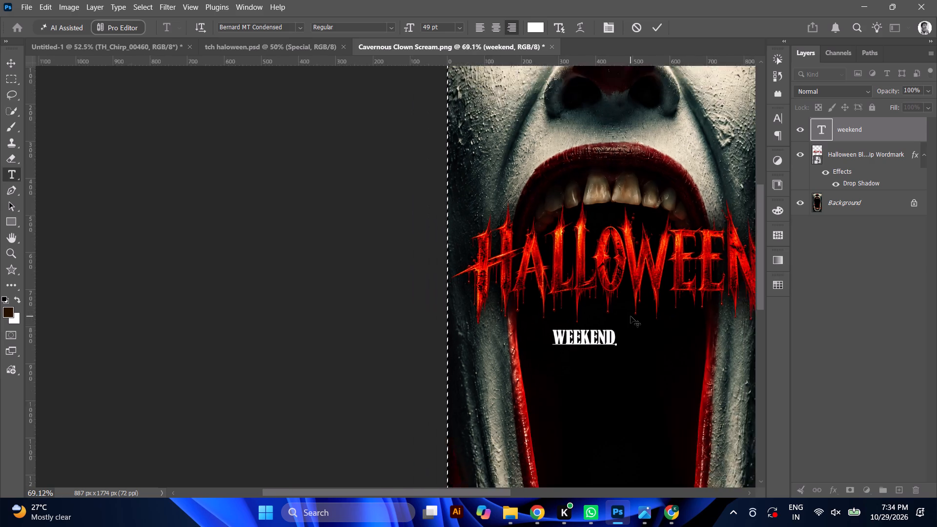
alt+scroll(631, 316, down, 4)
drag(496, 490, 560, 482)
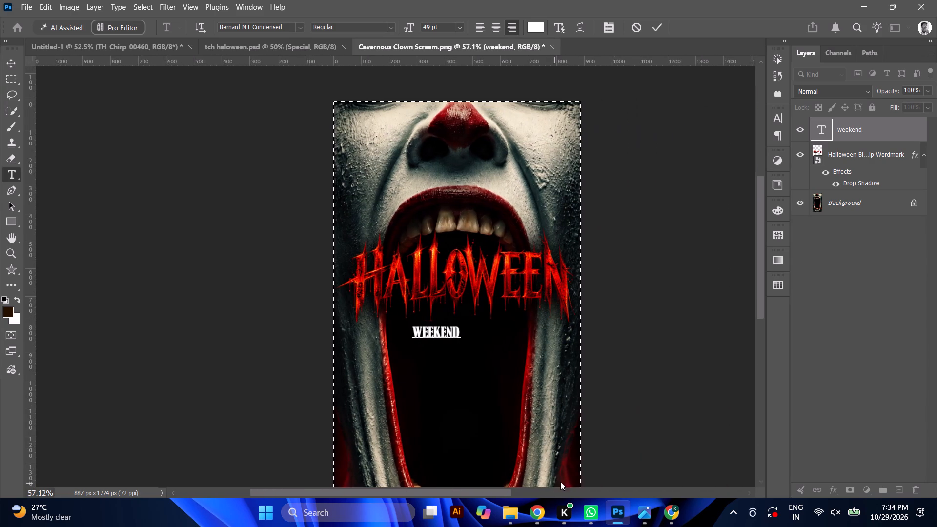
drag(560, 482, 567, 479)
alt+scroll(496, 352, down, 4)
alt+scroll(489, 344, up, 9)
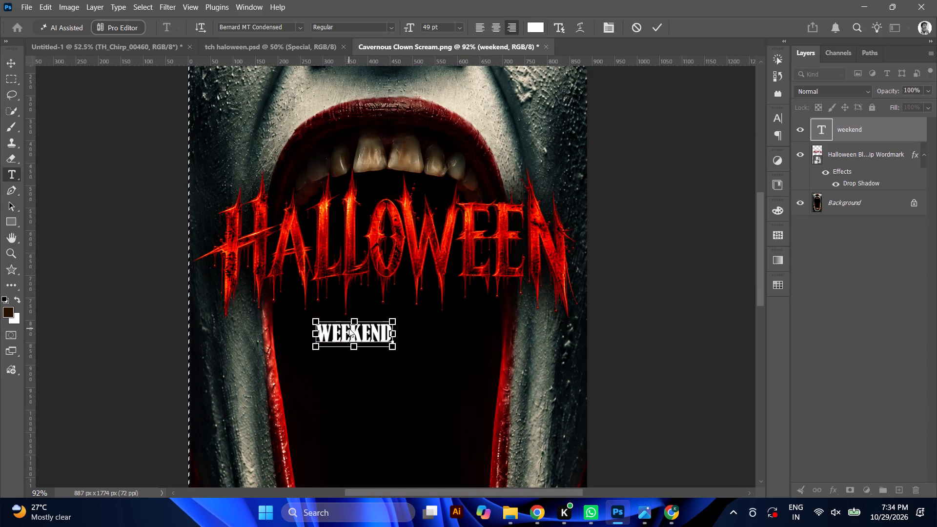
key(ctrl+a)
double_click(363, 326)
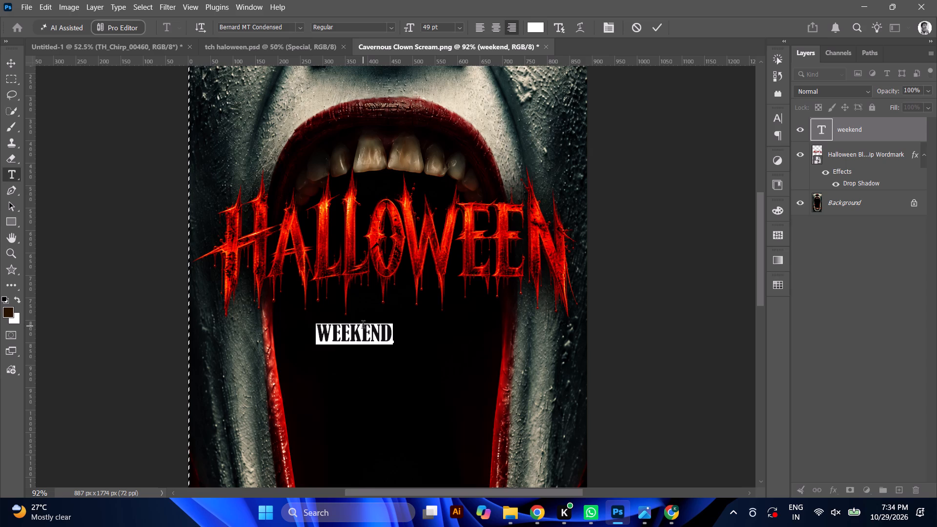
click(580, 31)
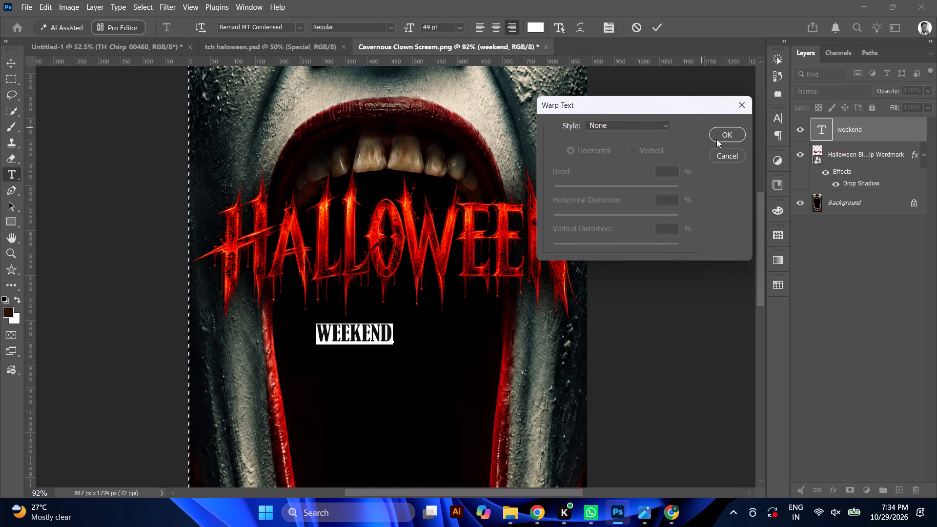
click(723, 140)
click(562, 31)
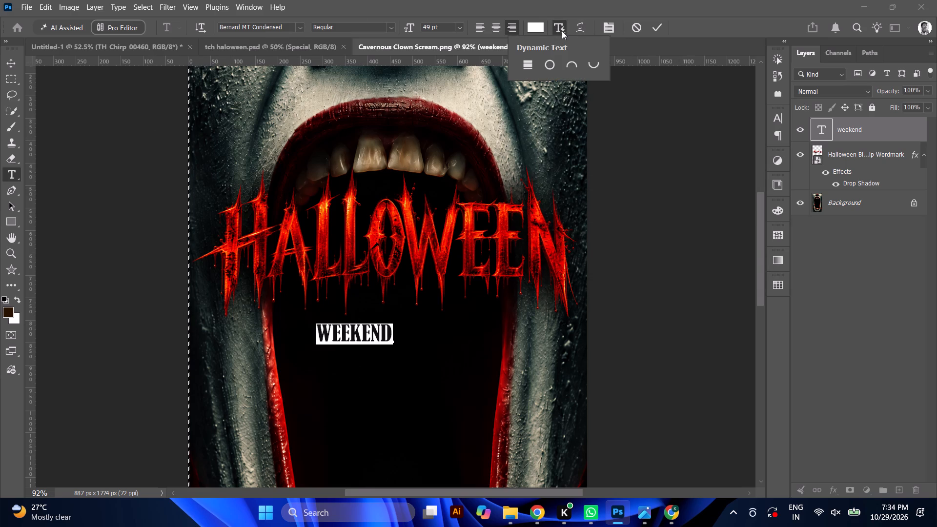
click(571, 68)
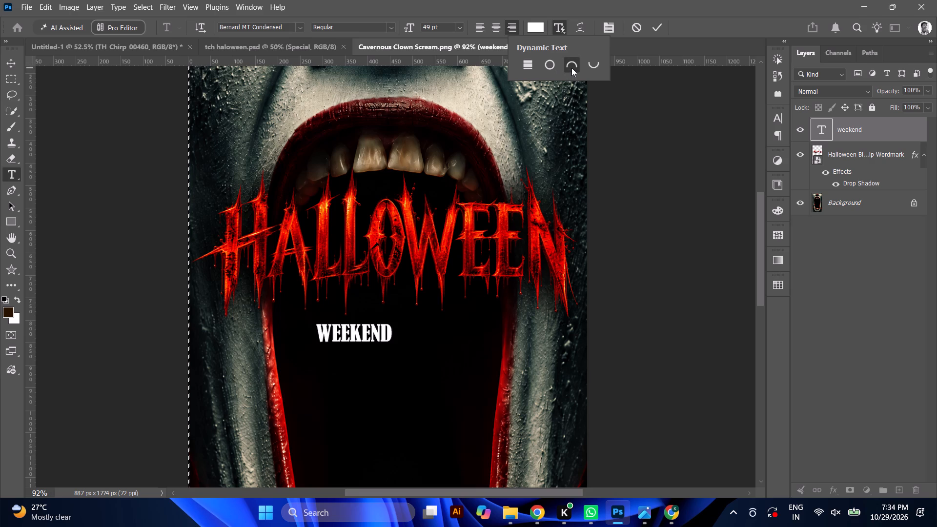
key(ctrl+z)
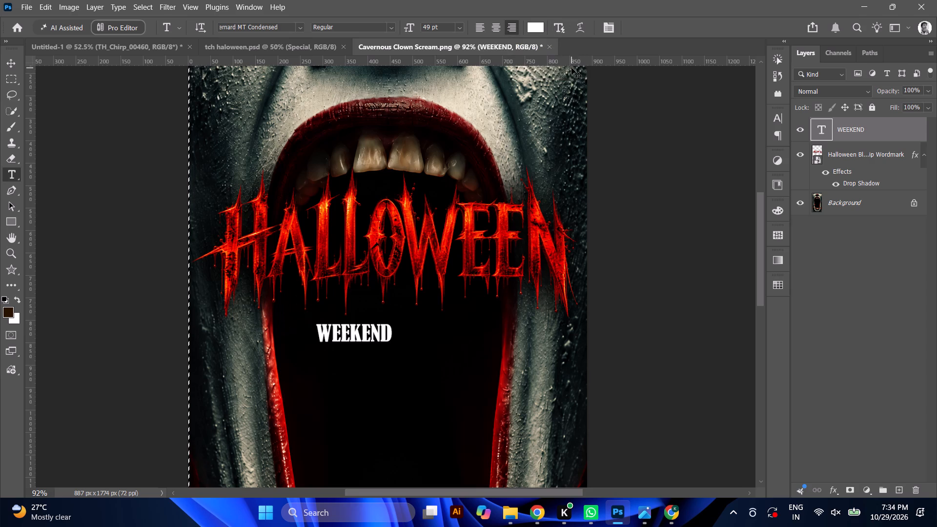
Apply the horizontal Arc warp style to the WEEKEND text and move it toward the centre of the mouth.
click(583, 28)
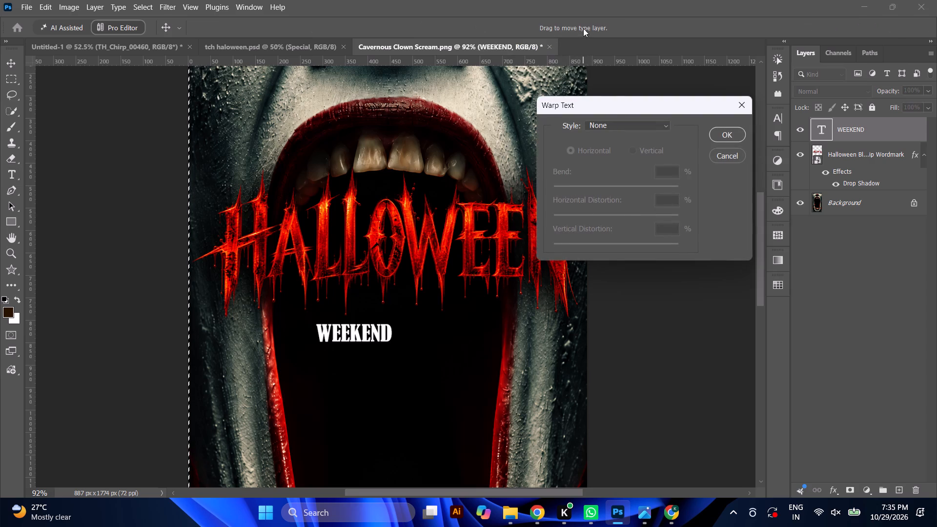
click(624, 123)
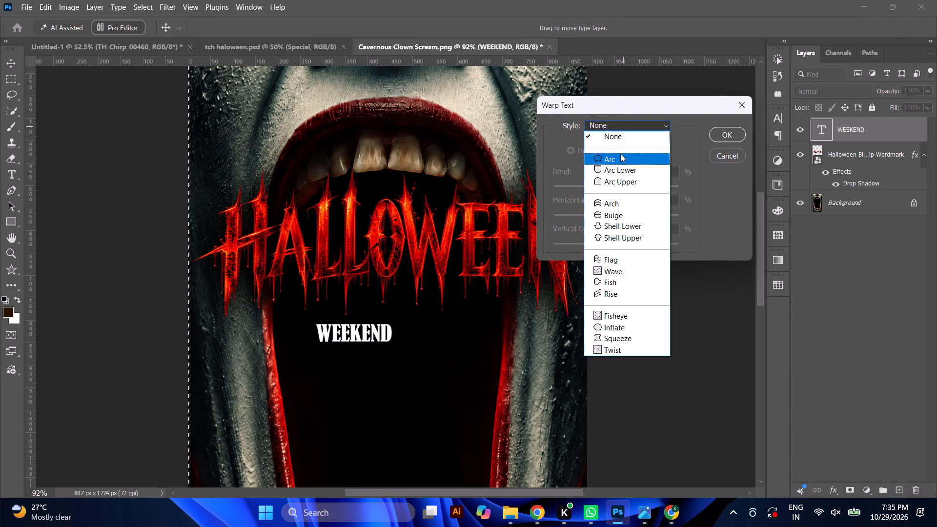
click(620, 157)
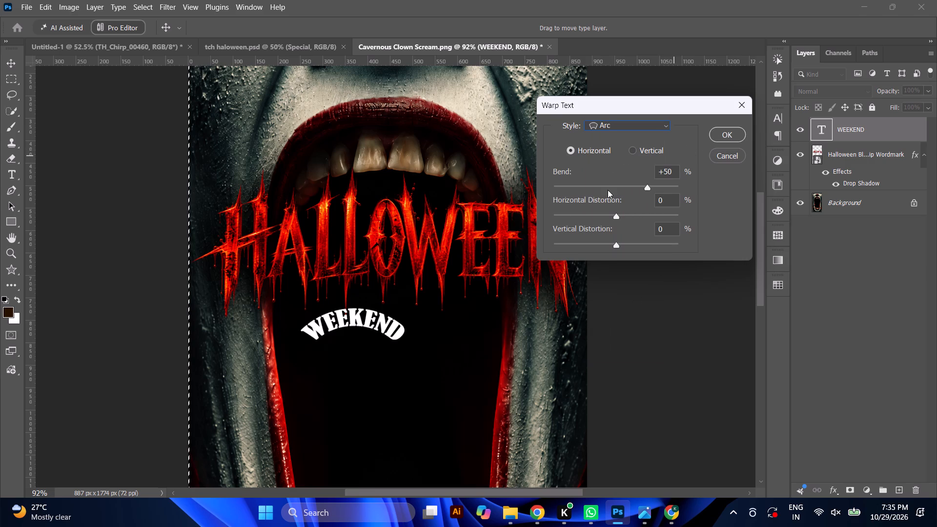
drag(363, 311, 414, 316)
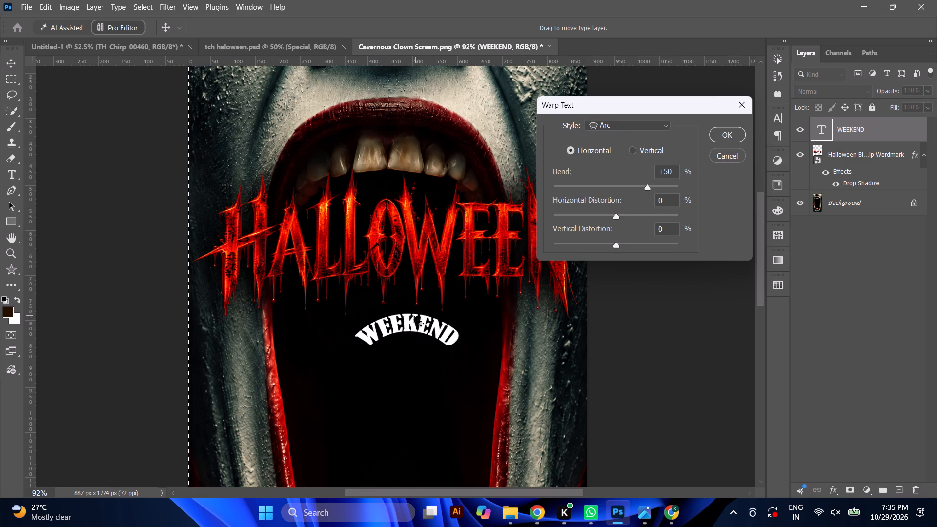
drag(414, 316, 404, 307)
Adjust the WEEKEND arc's Bend to a gentle upward curve with Horizontal Distortion at 0, and apply the warp.
drag(648, 184, 631, 190)
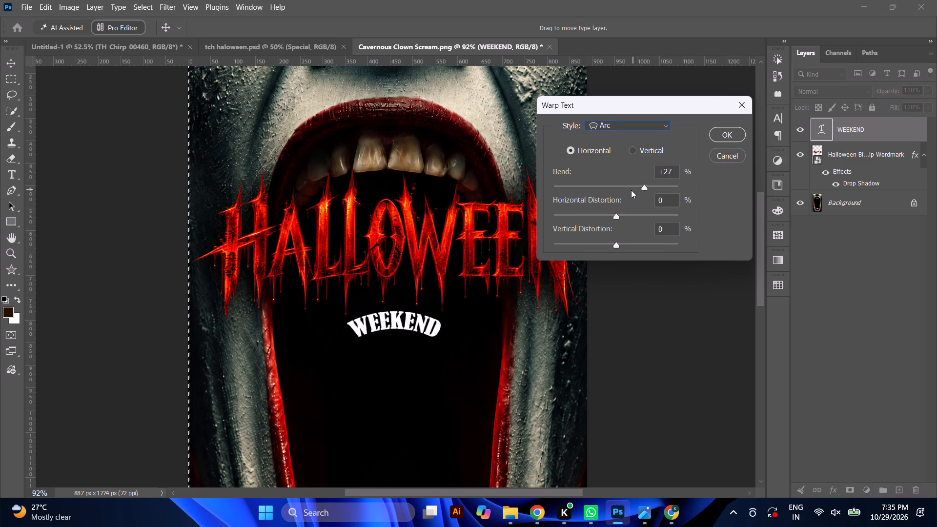
drag(631, 190, 591, 205)
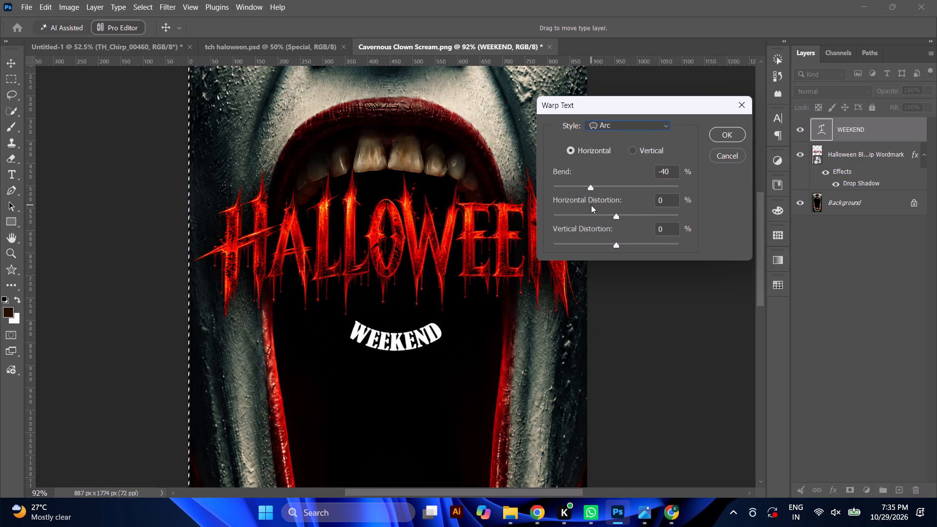
drag(591, 205, 596, 205)
click(619, 218)
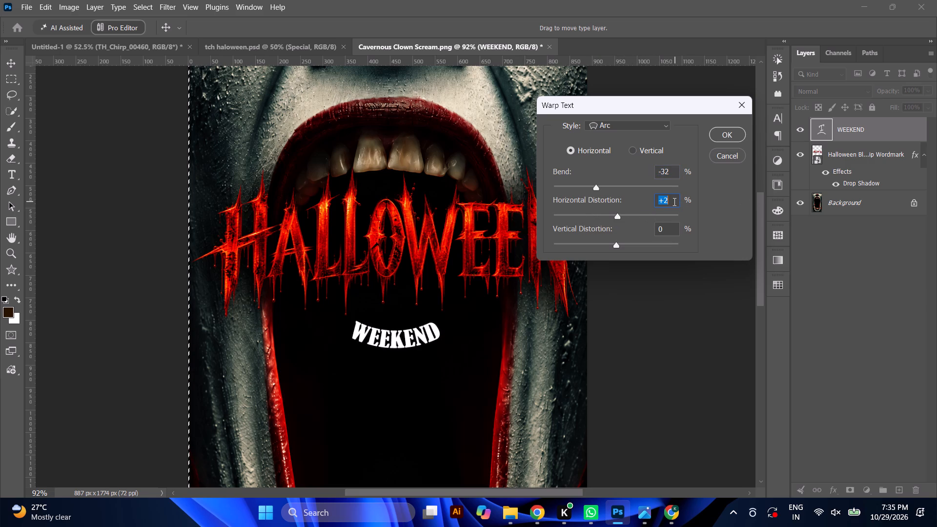
key(0)
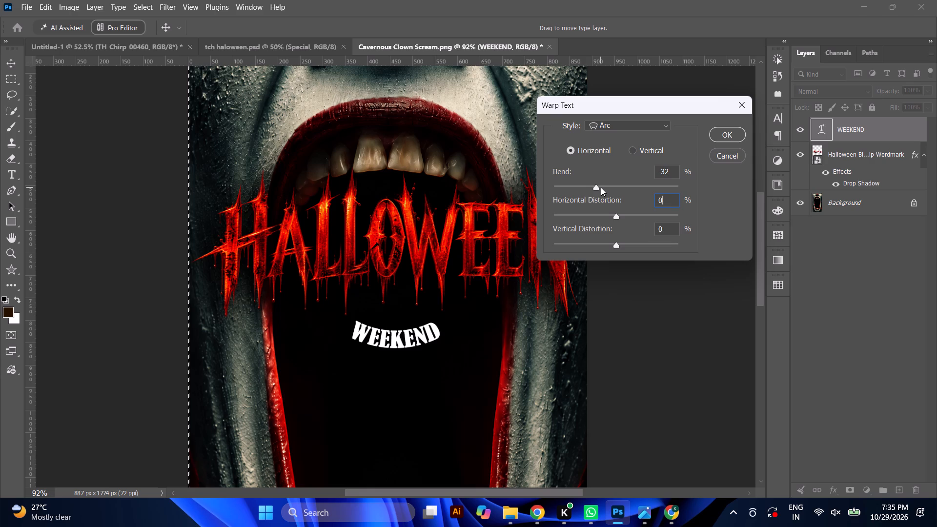
drag(601, 187, 619, 188)
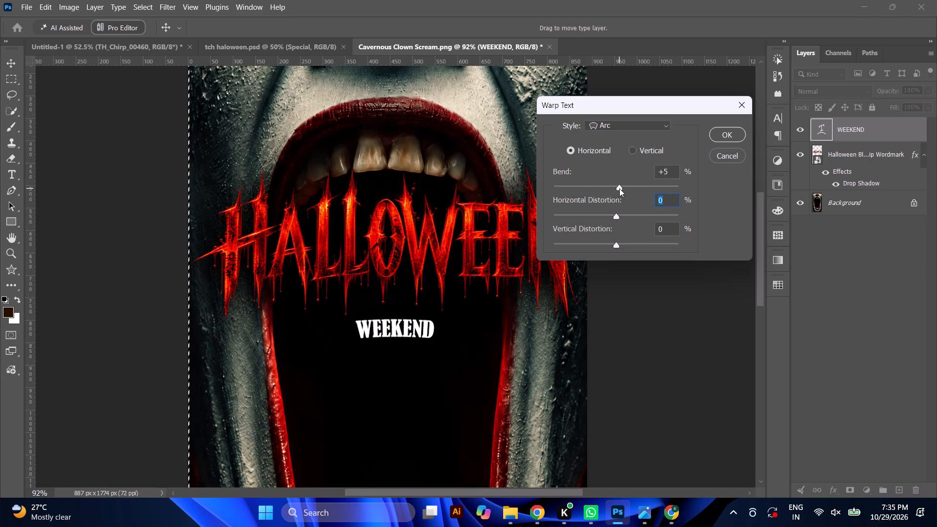
drag(619, 188, 629, 190)
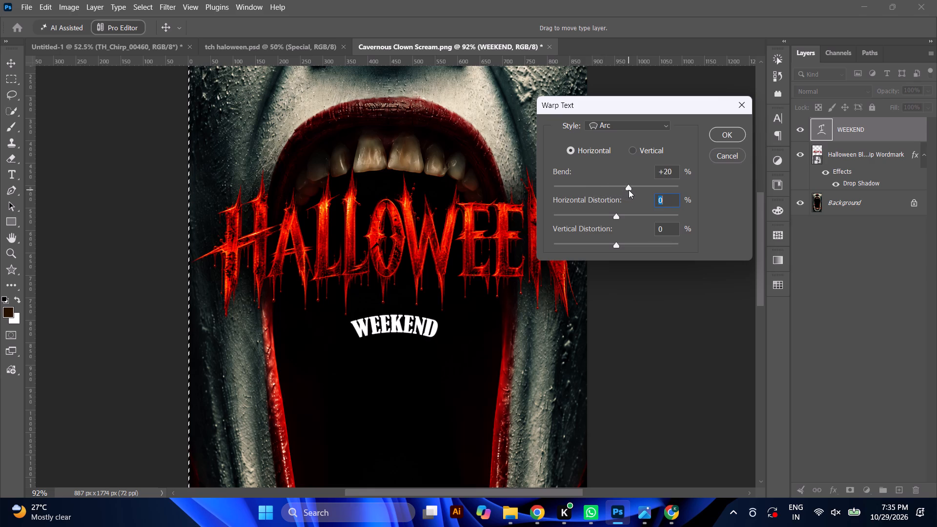
drag(629, 190, 625, 190)
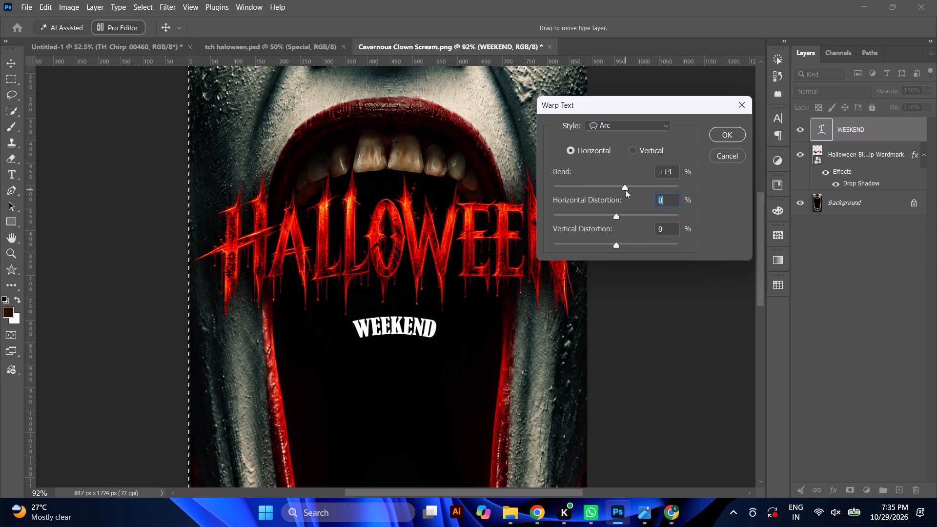
drag(625, 190, 631, 180)
click(718, 133)
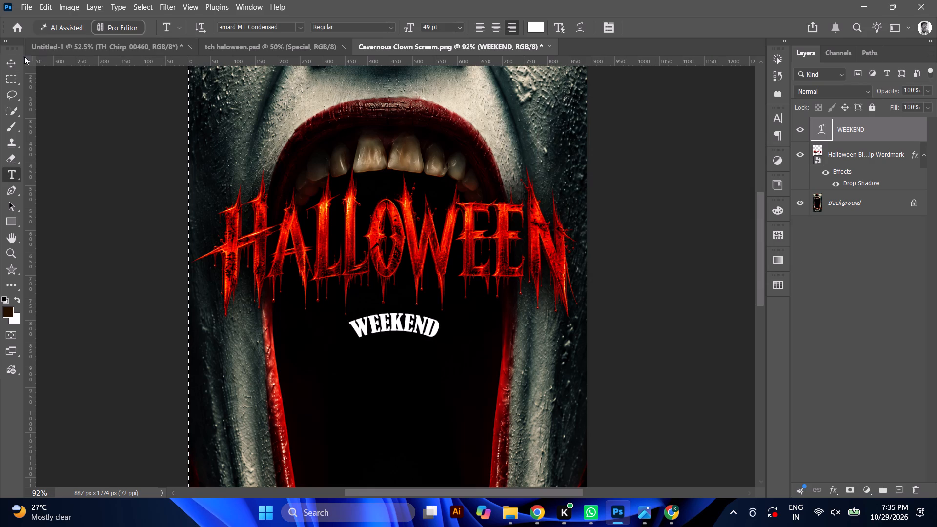
Clear the selection, scale the WEEKEND text to about 234%, and position it inside the mouth just below HALLOWEEN.
click(12, 61)
key(ctrl+d)
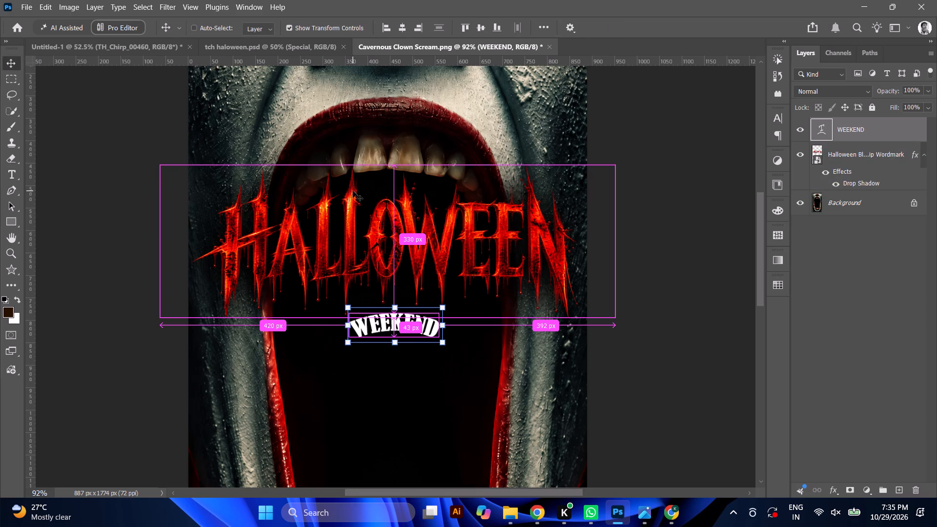
drag(446, 345, 528, 411)
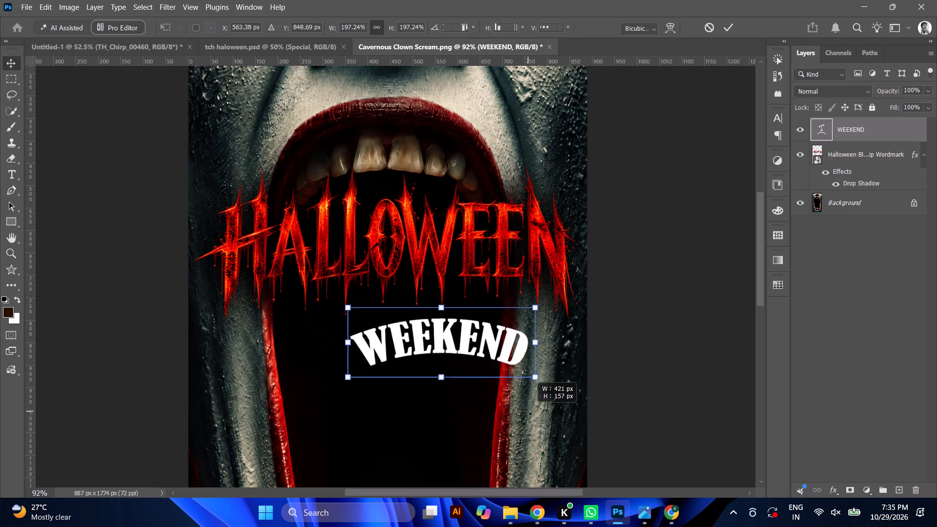
drag(528, 411, 507, 400)
drag(462, 352, 390, 336)
drag(447, 325, 454, 330)
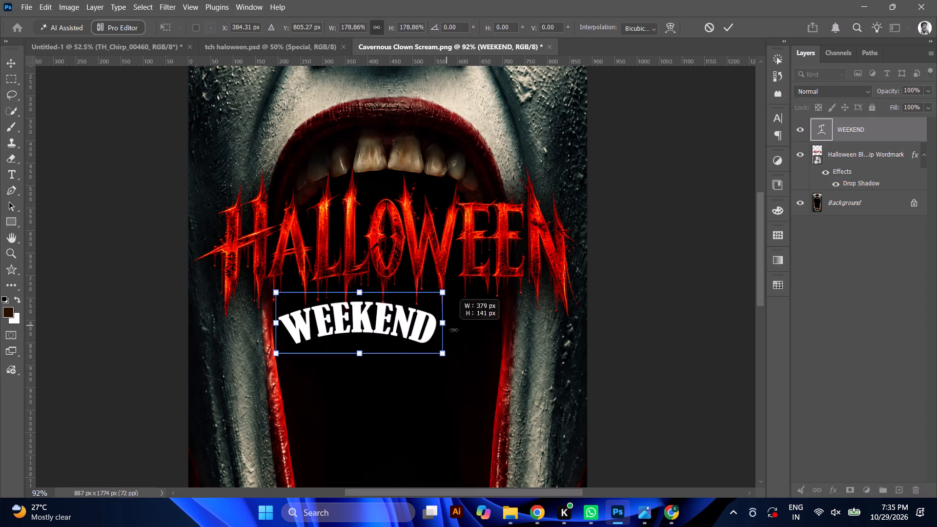
drag(454, 330, 503, 338)
drag(470, 331, 460, 333)
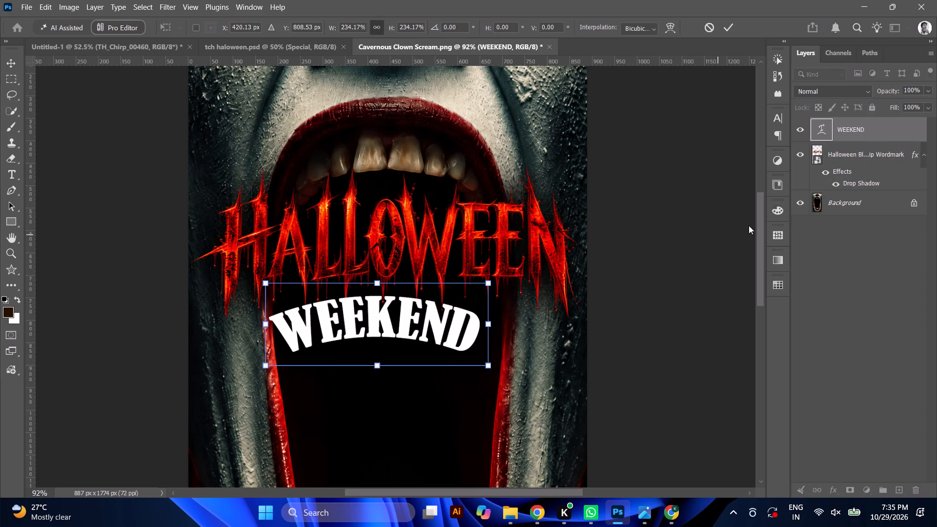
Place the WEEKEND layer beneath the HALLOWEEN wordmark layer in the layer order.
drag(872, 134, 858, 181)
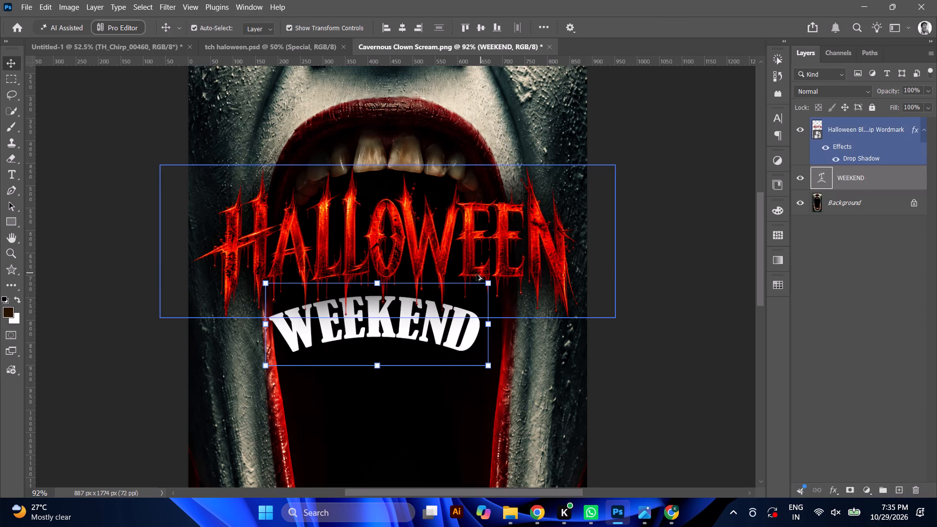
alt+scroll(473, 277, down, 8)
alt+scroll(486, 300, up, 10)
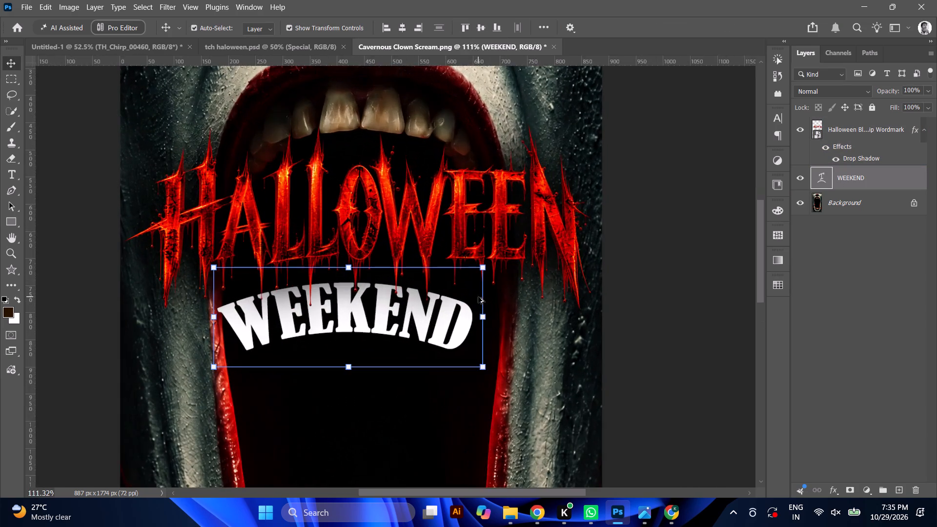
alt+scroll(377, 272, up, 4)
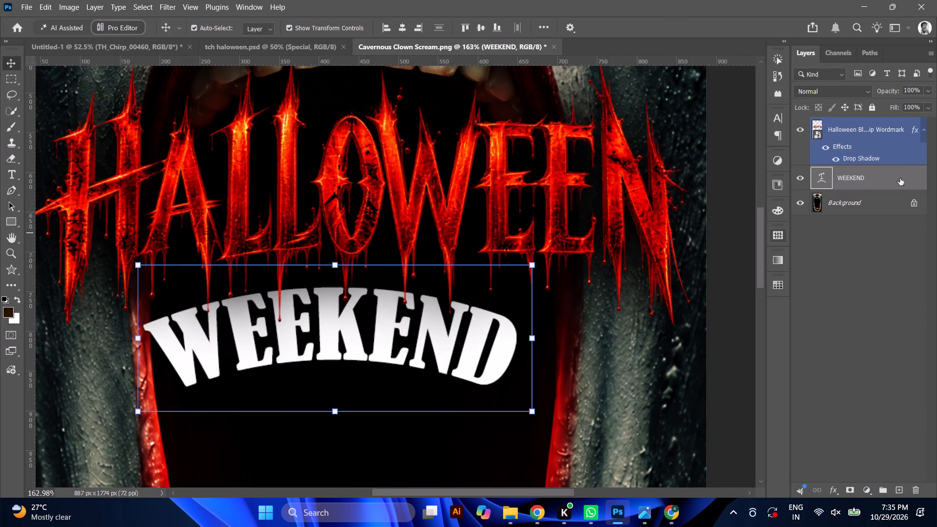
Duplicate the HALLOWEEN wordmark layer and place the copy beneath the WEEKEND layer.
click(891, 138)
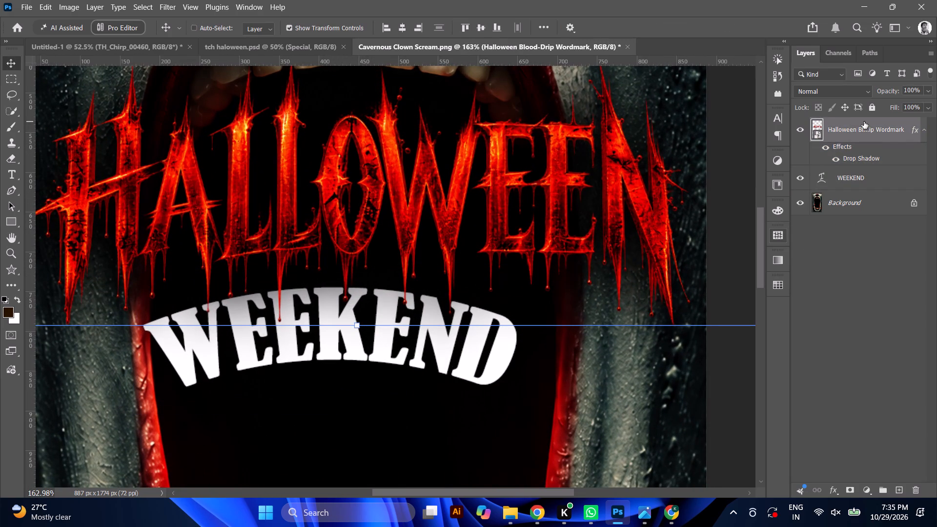
key(ctrl+j)
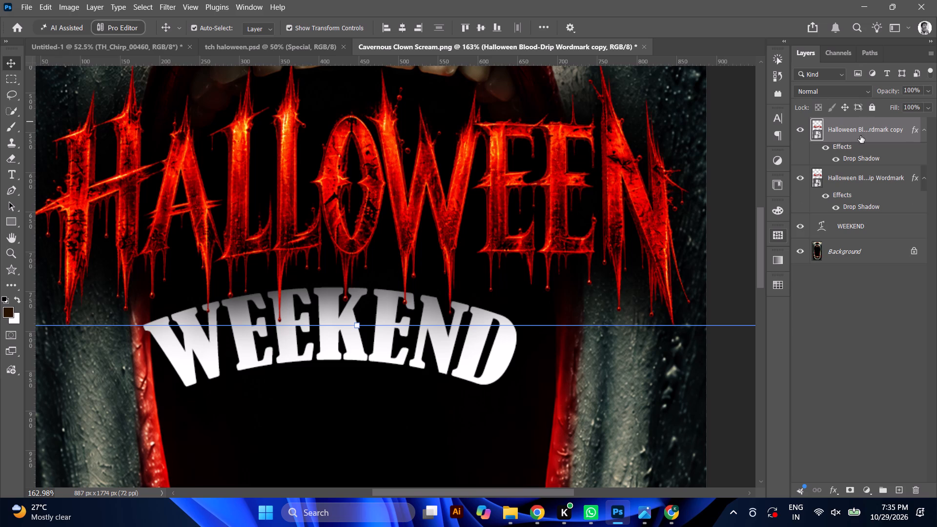
drag(860, 136, 871, 211)
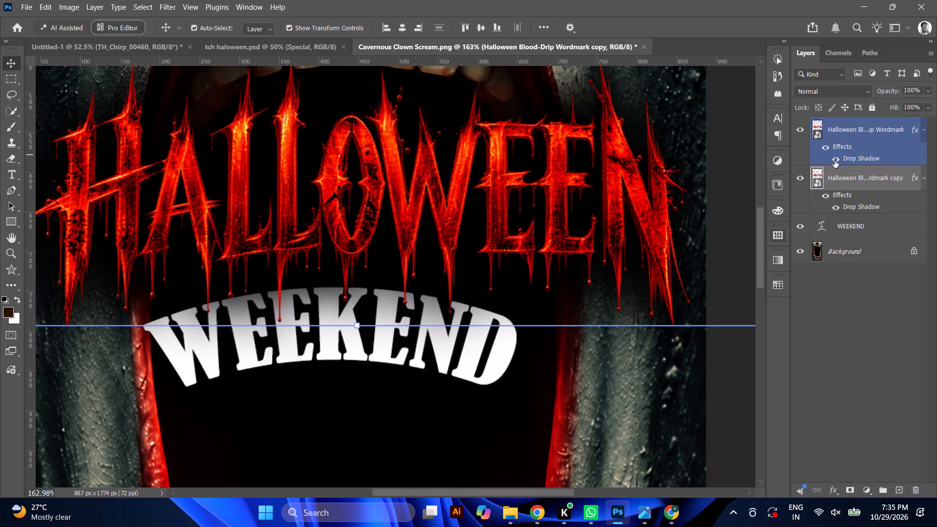
drag(878, 190, 878, 234)
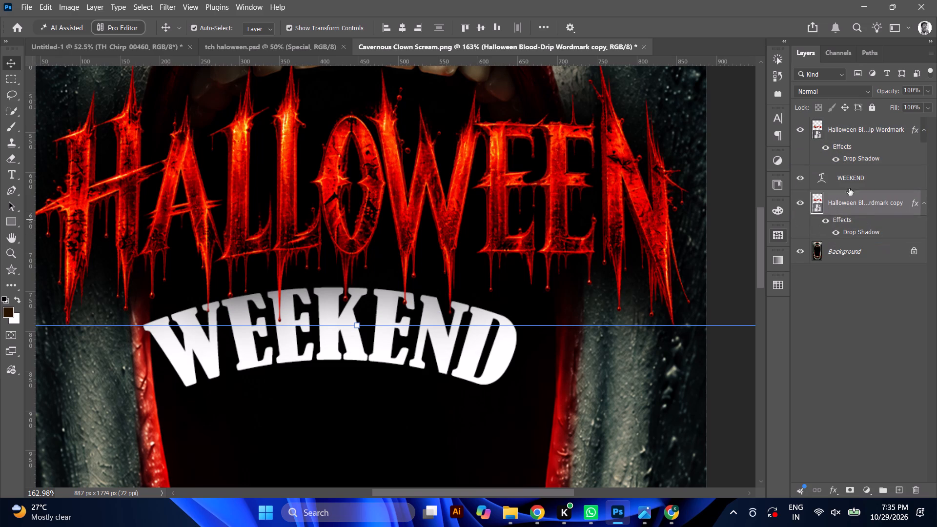
Turn off the Drop Shadow on the upper HALLOWEEN wordmark layer and check the lettering with that layer hidden and shown.
click(840, 158)
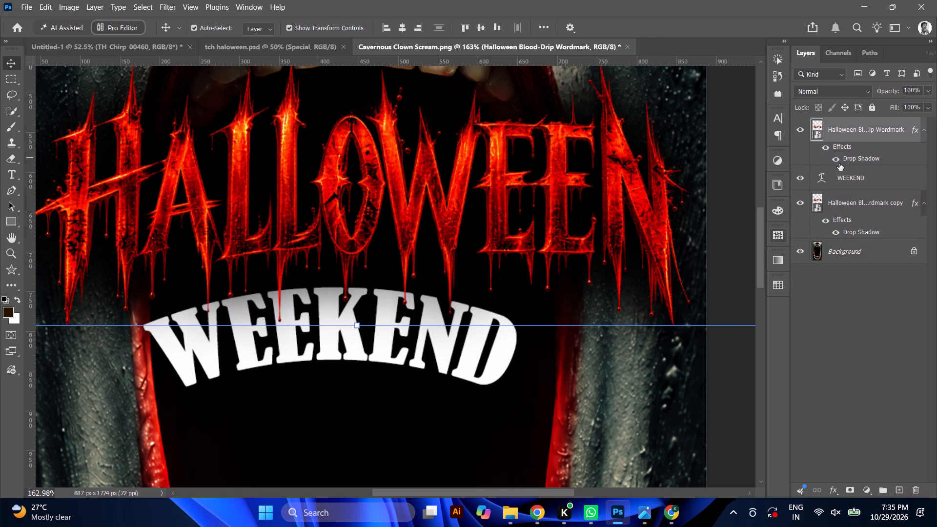
click(834, 160)
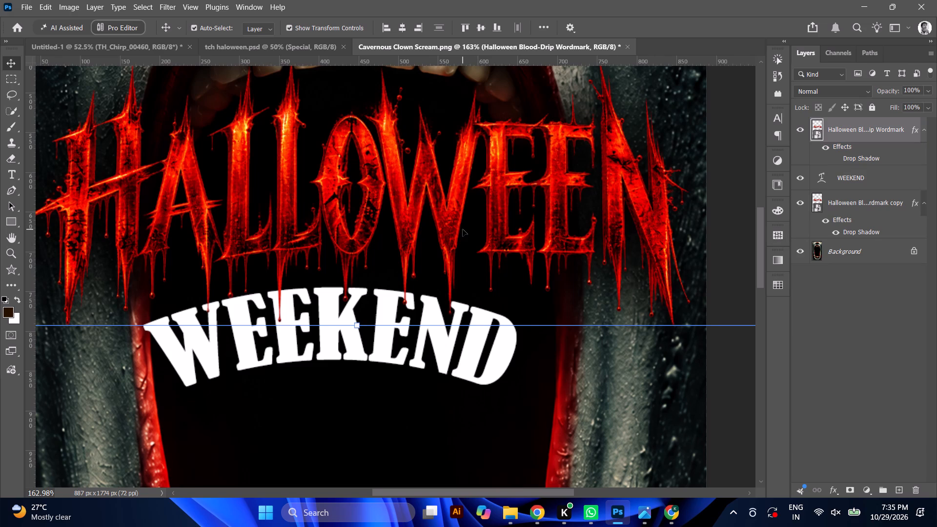
alt+scroll(463, 229, down, 5)
alt+scroll(395, 226, down, 3)
alt+scroll(300, 231, up, 4)
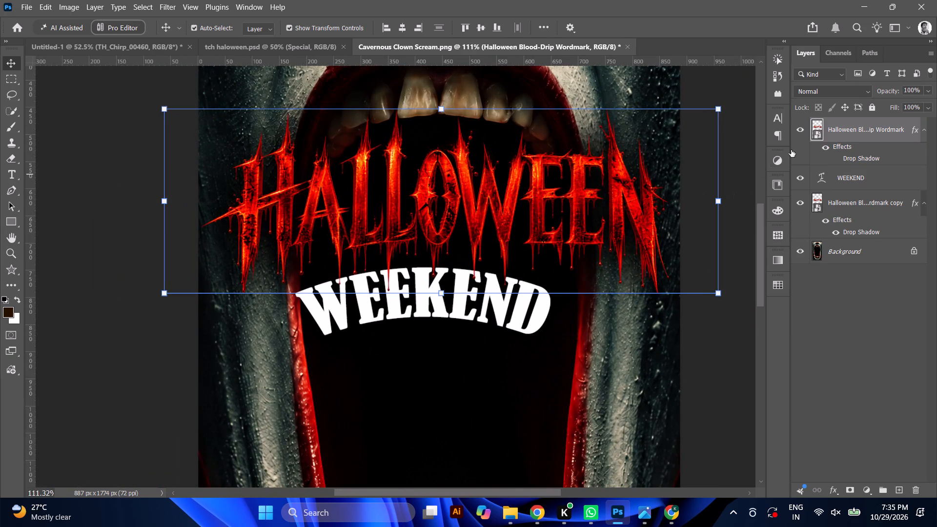
click(802, 130)
click(802, 130)
alt+scroll(405, 240, down, 13)
alt+scroll(411, 237, up, 5)
alt+scroll(430, 226, up, 16)
alt+scroll(438, 228, down, 7)
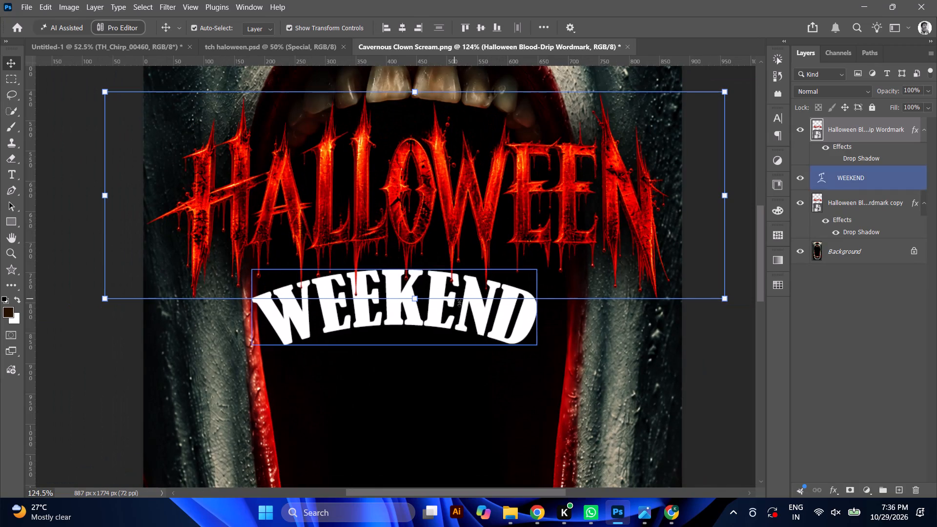
ctrl+click(467, 326)
Switch to Chrome, search Google for GHOST FONTS, and open the 1001 Fonts free ghost fonts page.
click(535, 520)
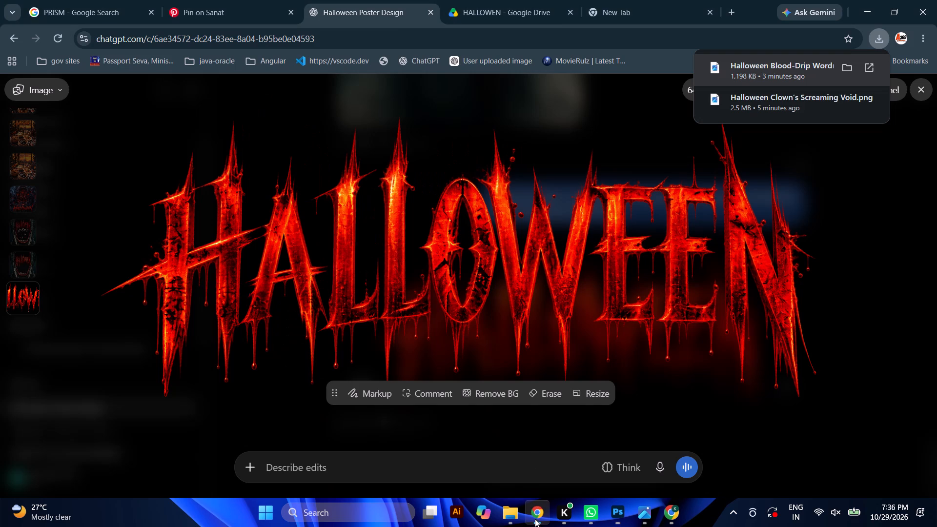
click(655, 0)
click(622, 27)
click(612, 41)
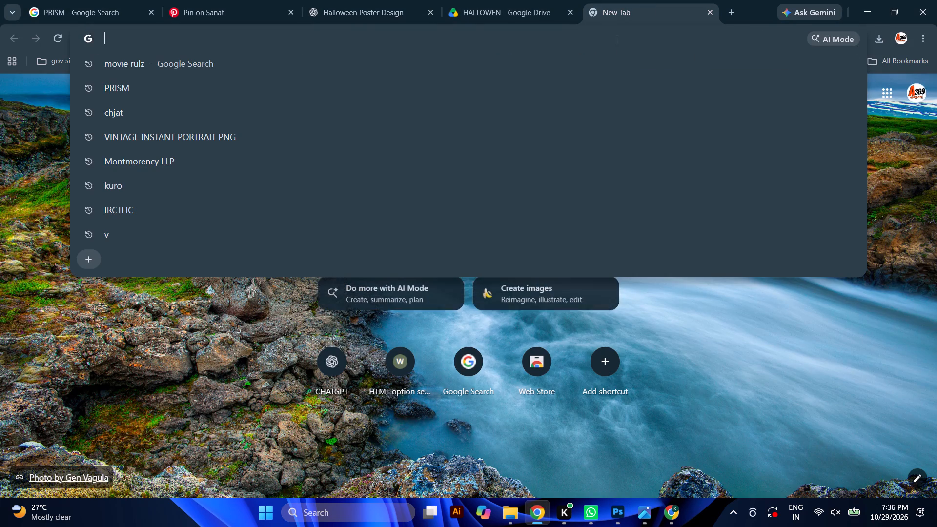
text(GHOST FONTS)
key(space)
key(Return)
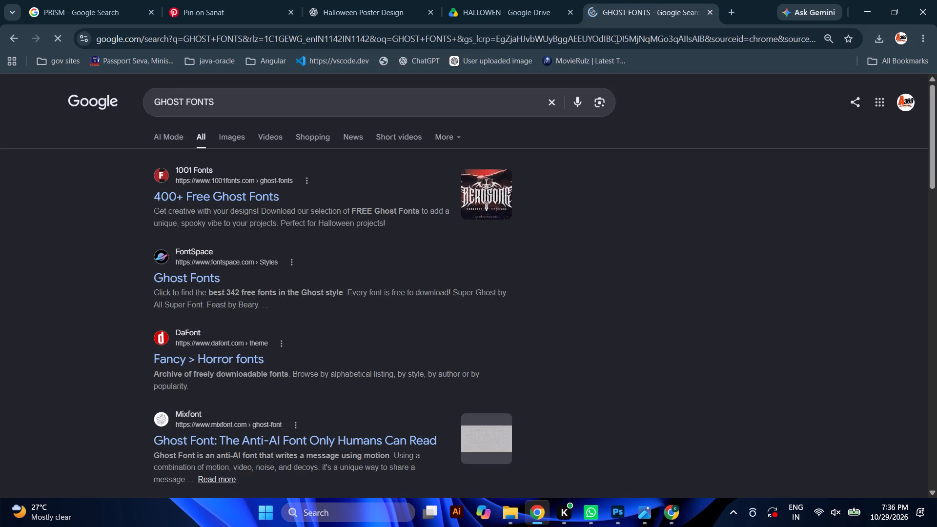
click(253, 191)
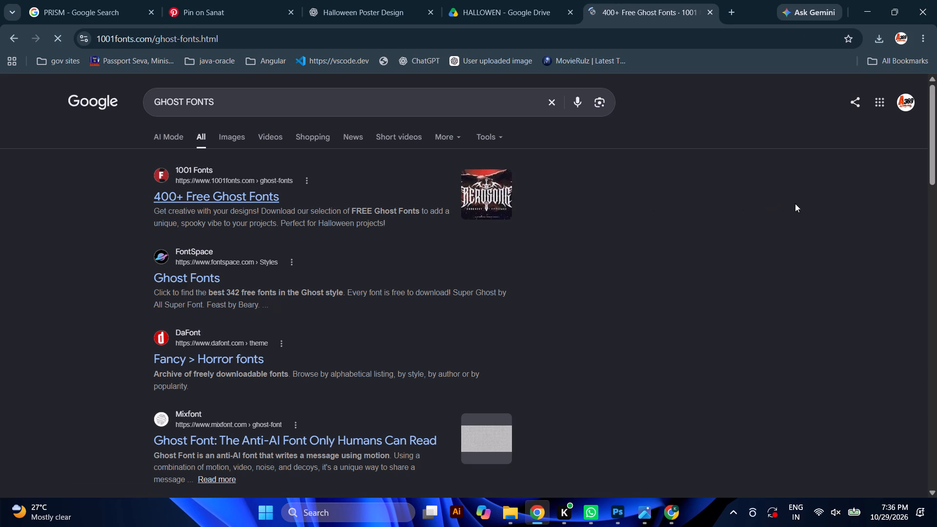
Browse the ghost fonts listing and download the Berosong font by Alit Design.
scroll(501, 347, down, 6)
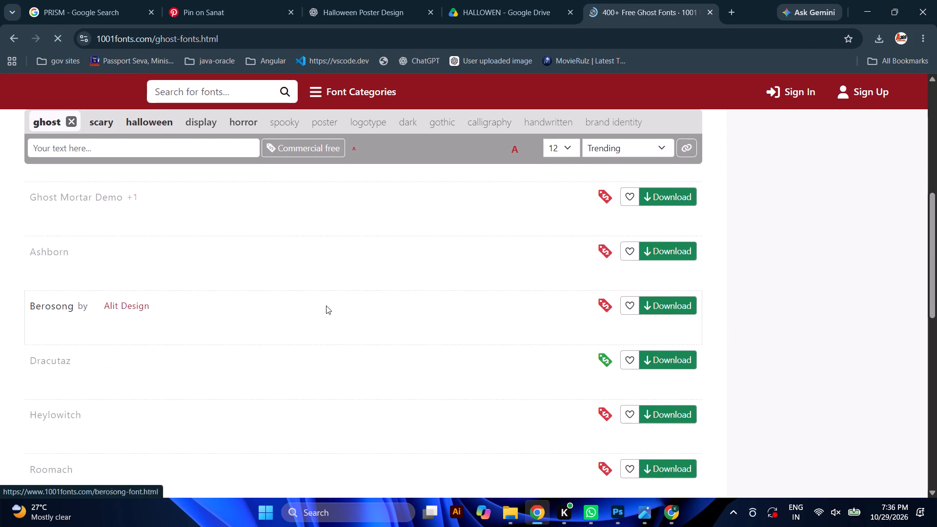
scroll(297, 300, down, 8)
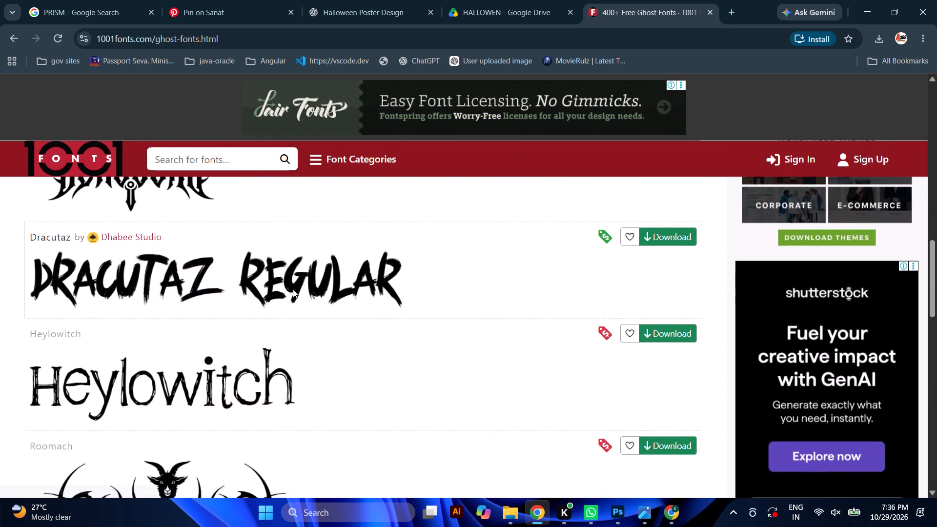
scroll(293, 289, up, 4)
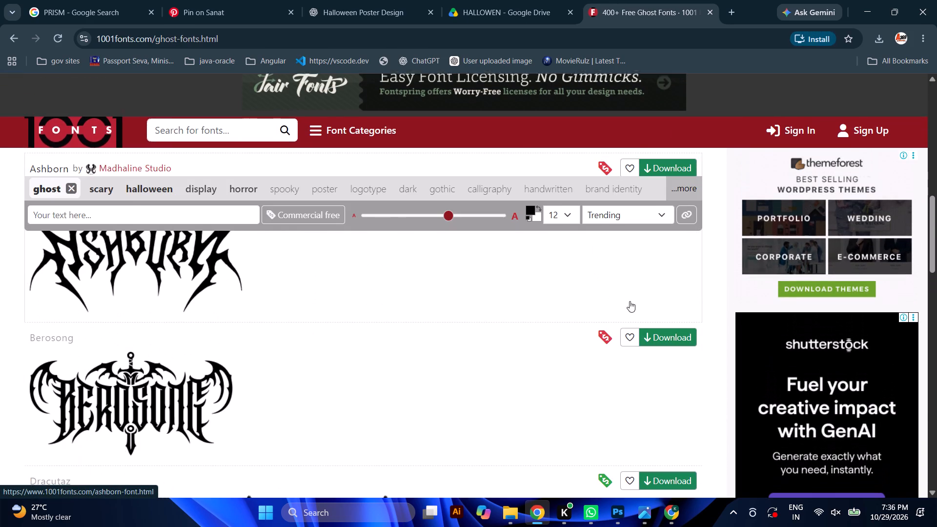
click(660, 341)
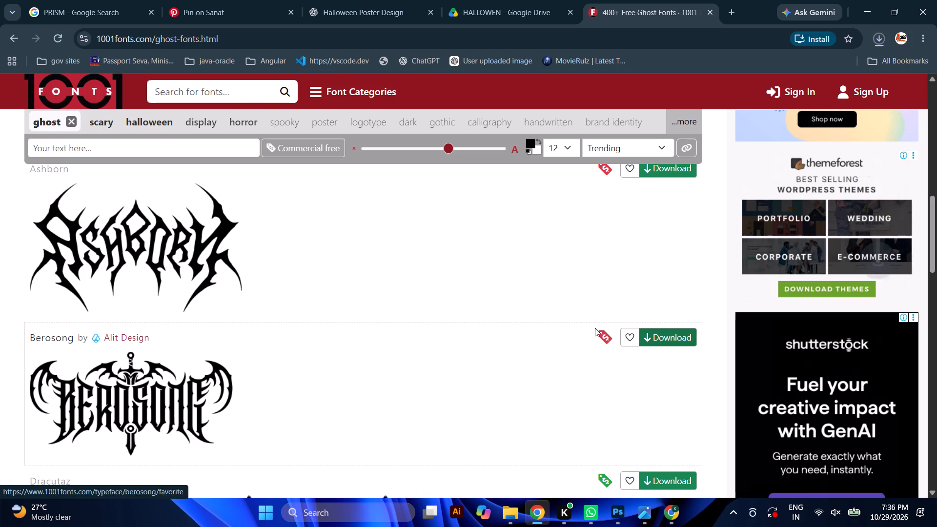
Look through the remaining fonts on the first results page and go to page 2 of the ghost fonts.
scroll(303, 266, down, 11)
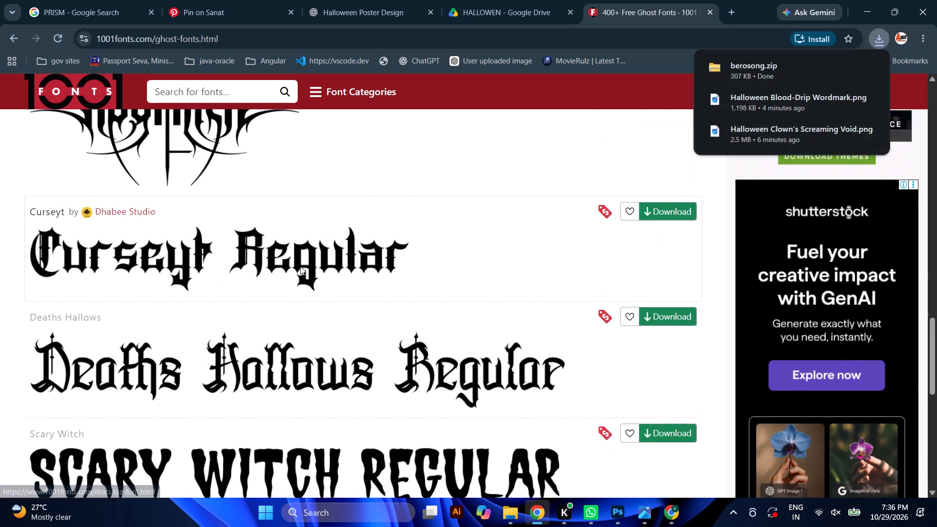
scroll(300, 266, down, 2)
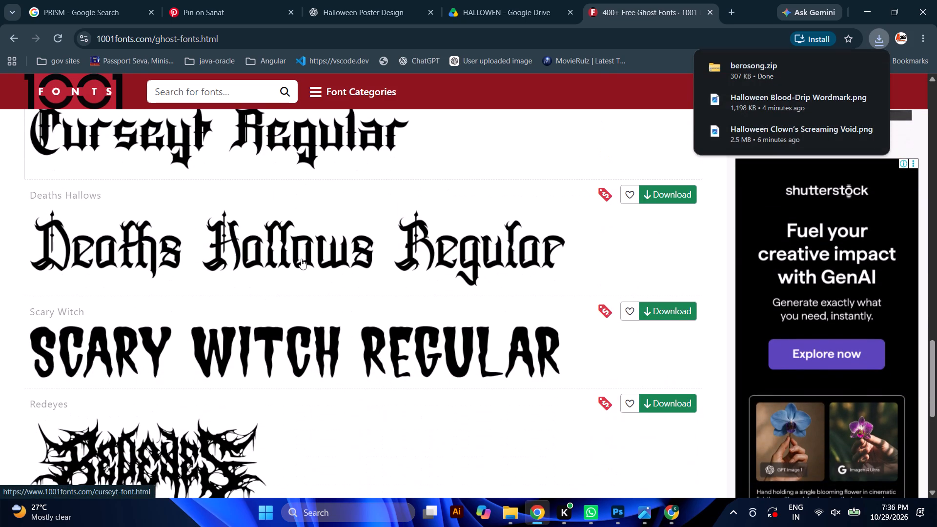
scroll(301, 259, down, 6)
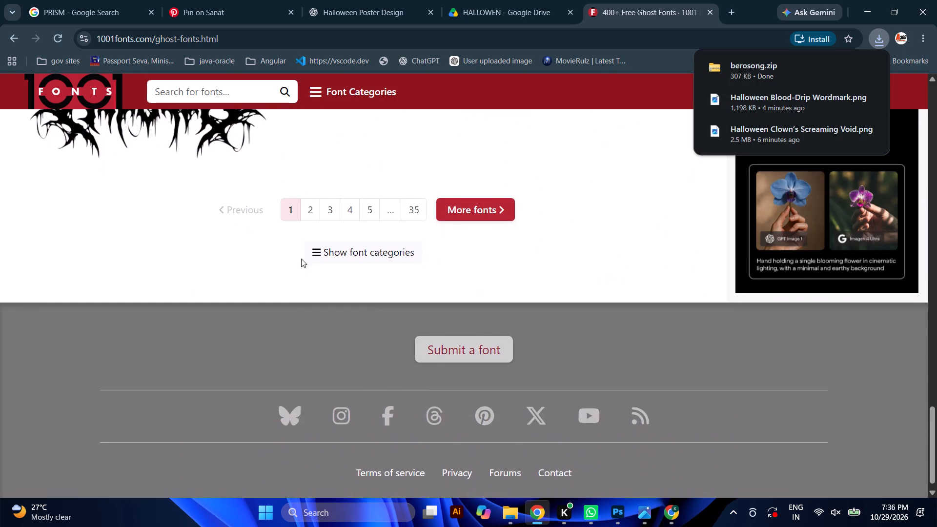
scroll(301, 259, up, 3)
click(312, 389)
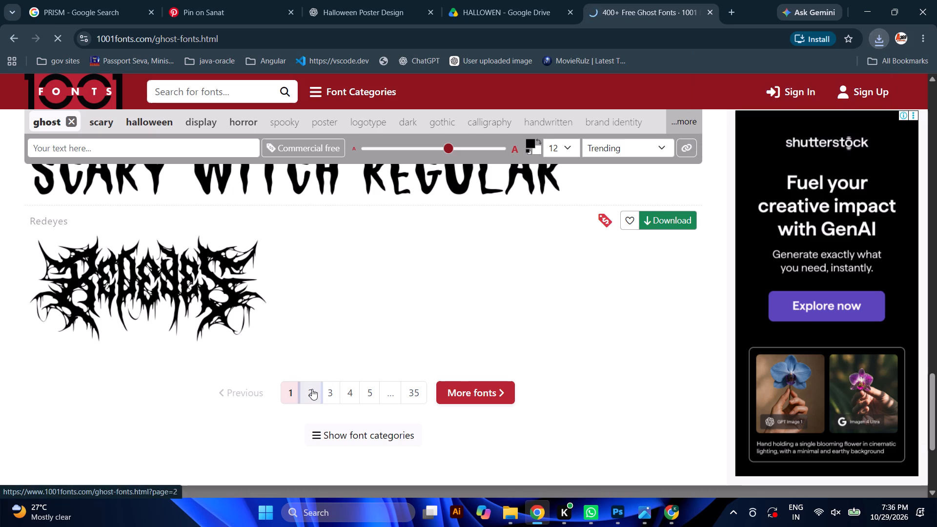
Browse page 2 of the ghost fonts and download the Hello Rownes font by imoodev.
scroll(312, 378, down, 3)
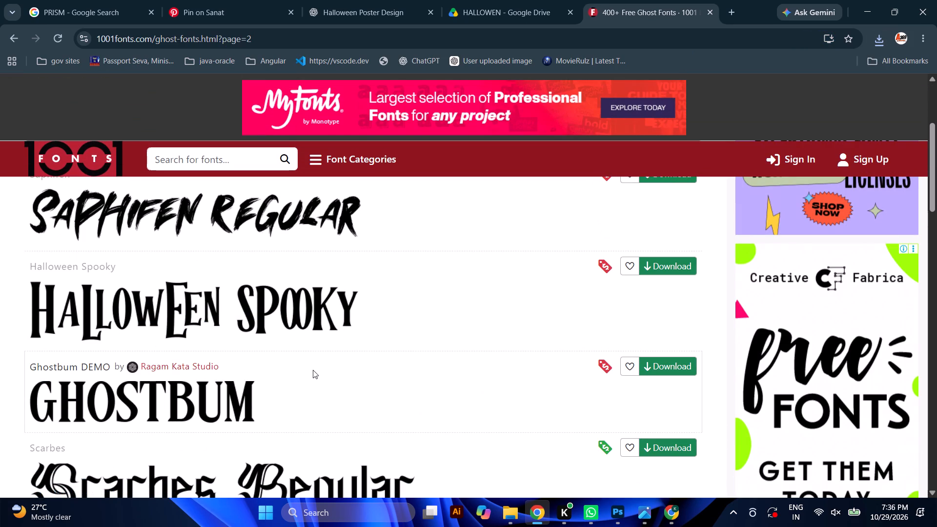
scroll(313, 370, down, 2)
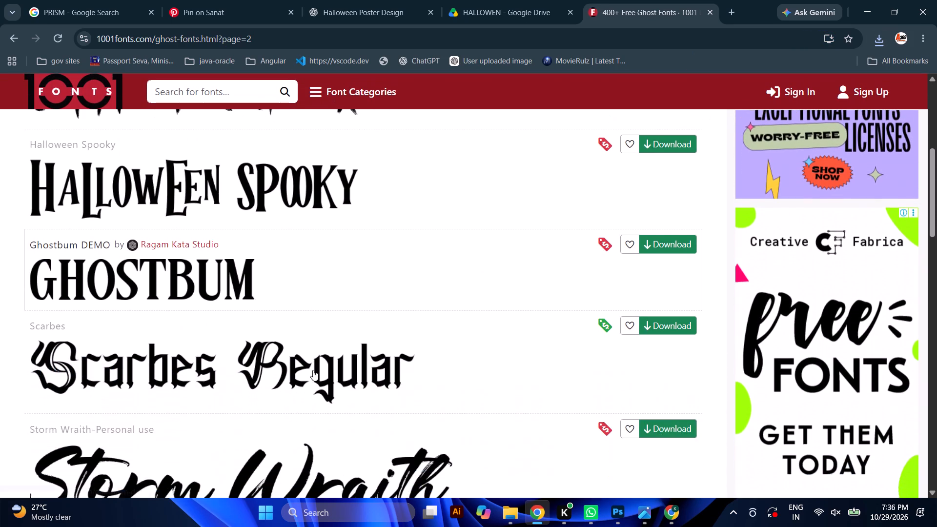
scroll(313, 370, down, 8)
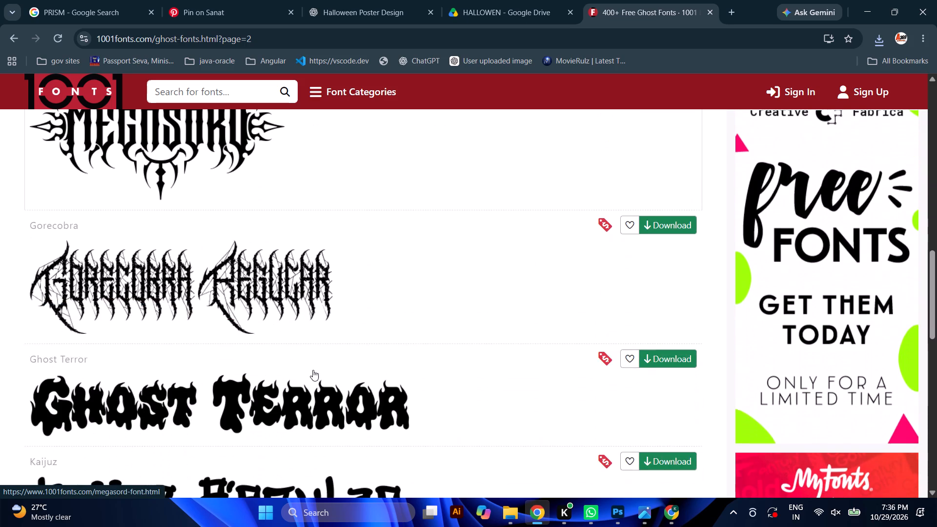
scroll(313, 370, down, 7)
scroll(313, 370, up, 4)
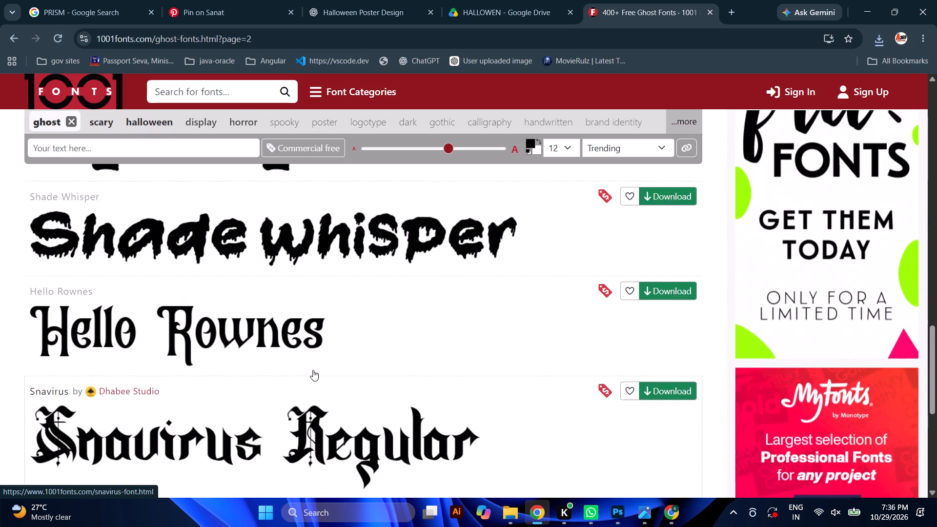
scroll(313, 370, up, 5)
scroll(313, 370, down, 6)
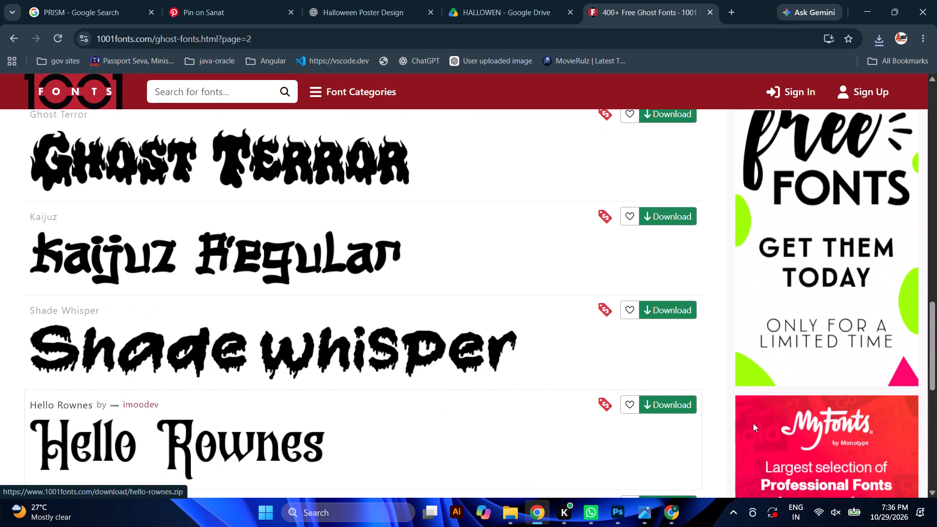
click(658, 400)
Go back up the page 2 listing and download the Halloween Spooky font by Ahweproject.
scroll(491, 342, up, 8)
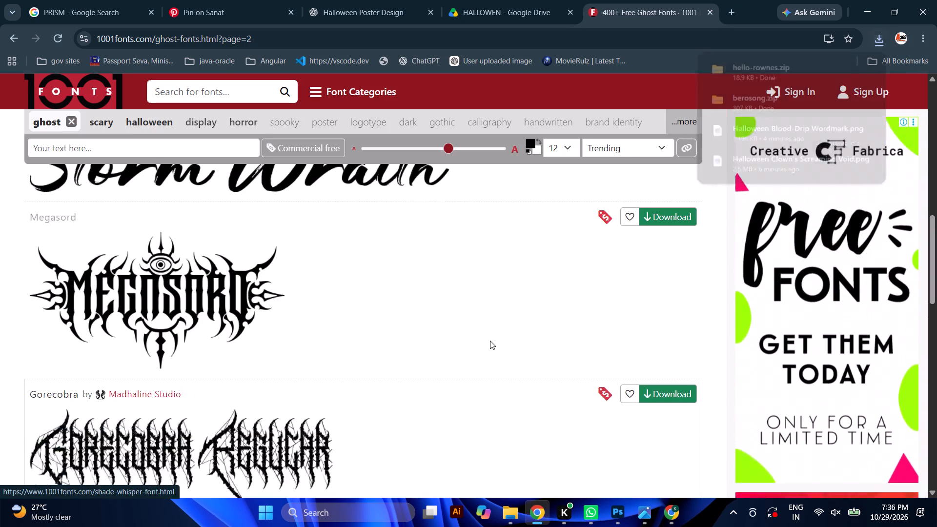
scroll(490, 341, up, 6)
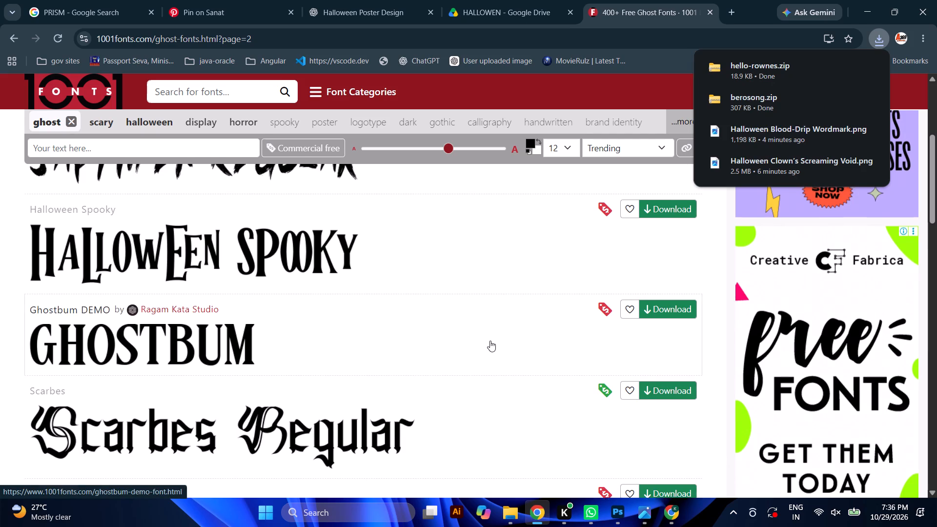
scroll(490, 341, up, 3)
scroll(490, 341, down, 2)
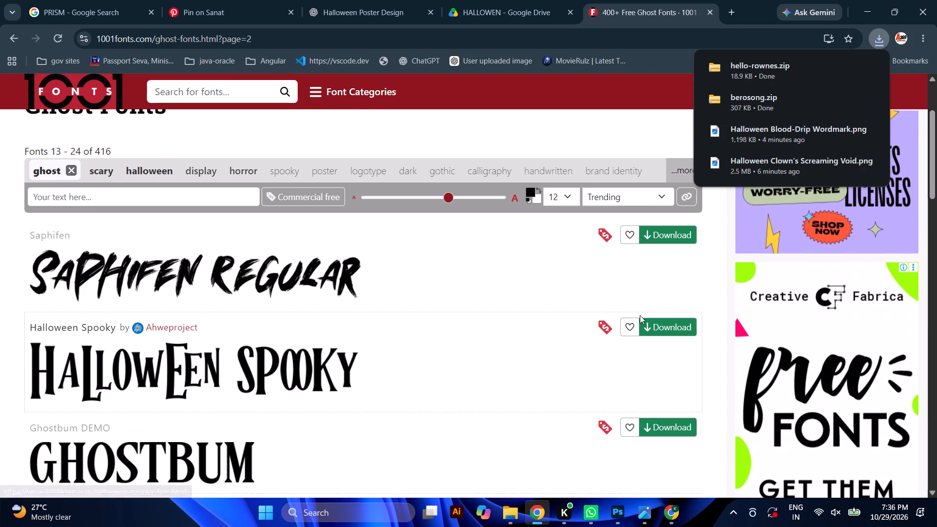
click(666, 323)
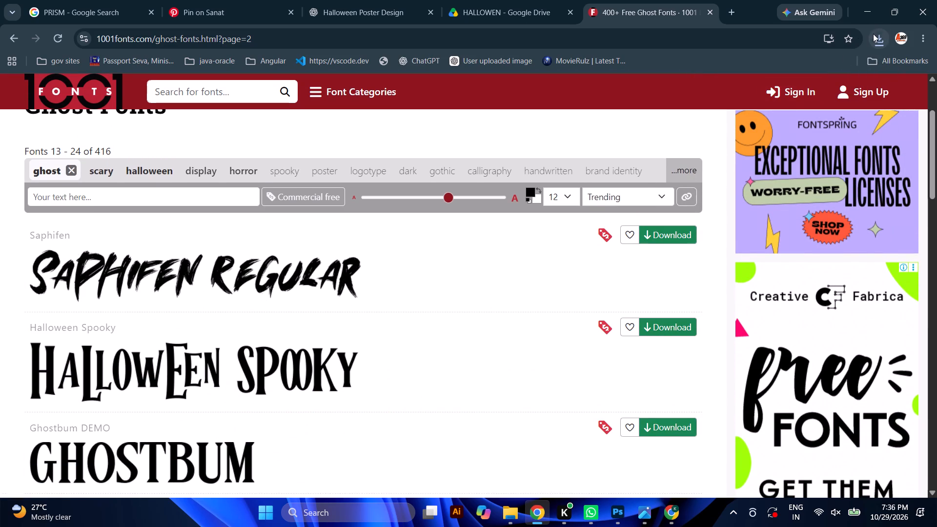
Open the downloaded berosong.zip and install the Berosong-Regular TrueType font.
click(878, 36)
double_click(757, 159)
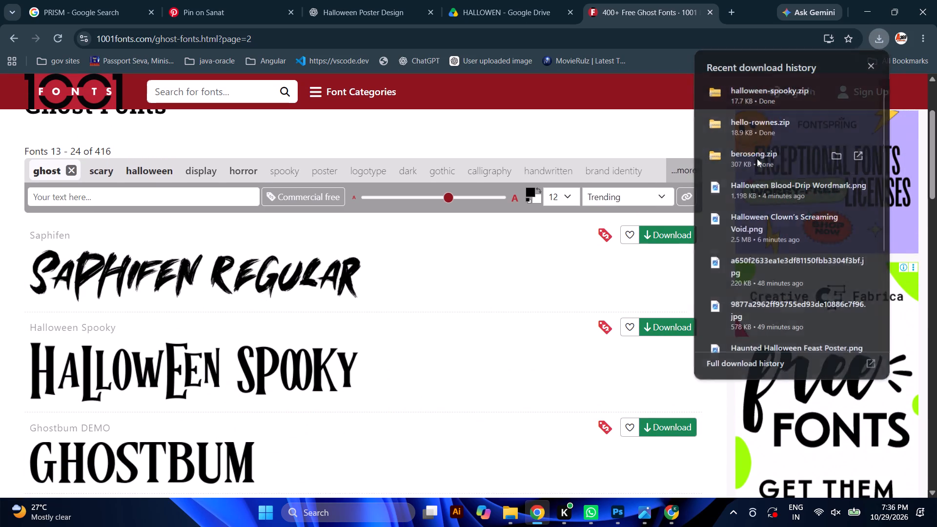
double_click(165, 145)
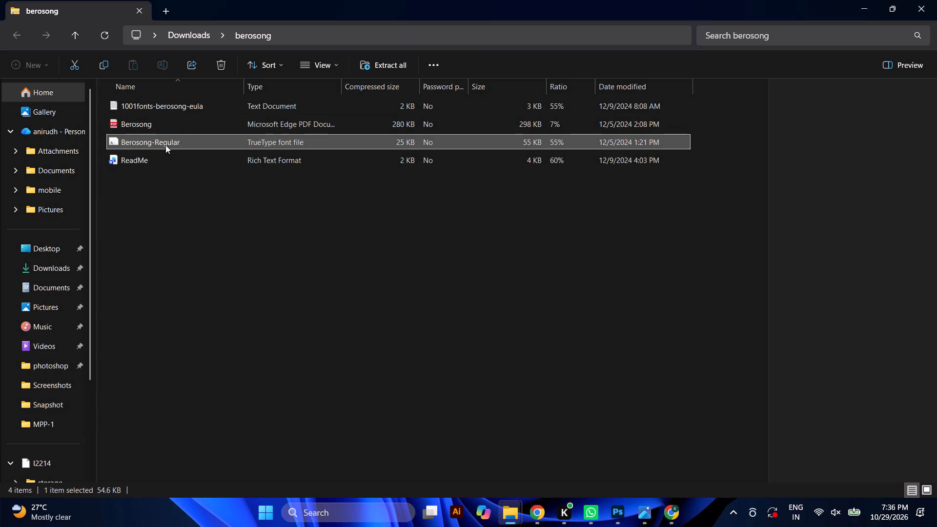
click(149, 96)
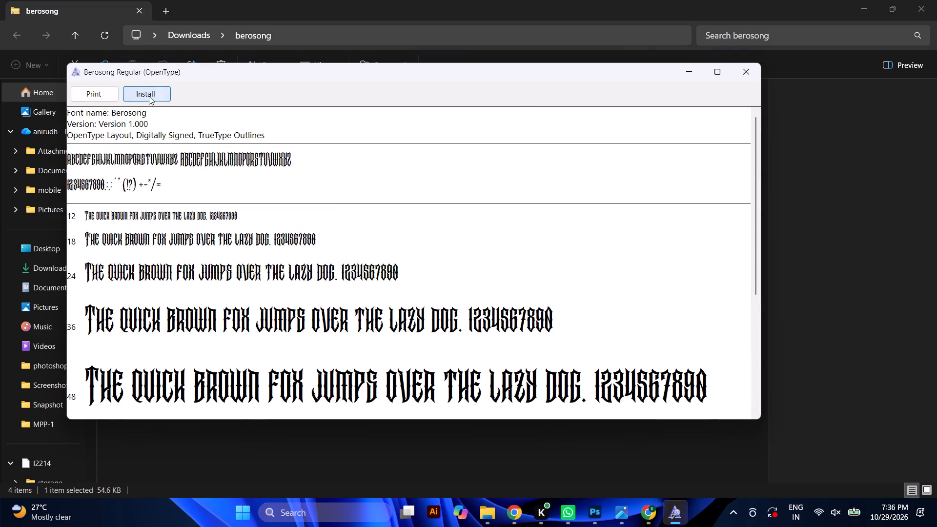
click(834, 276)
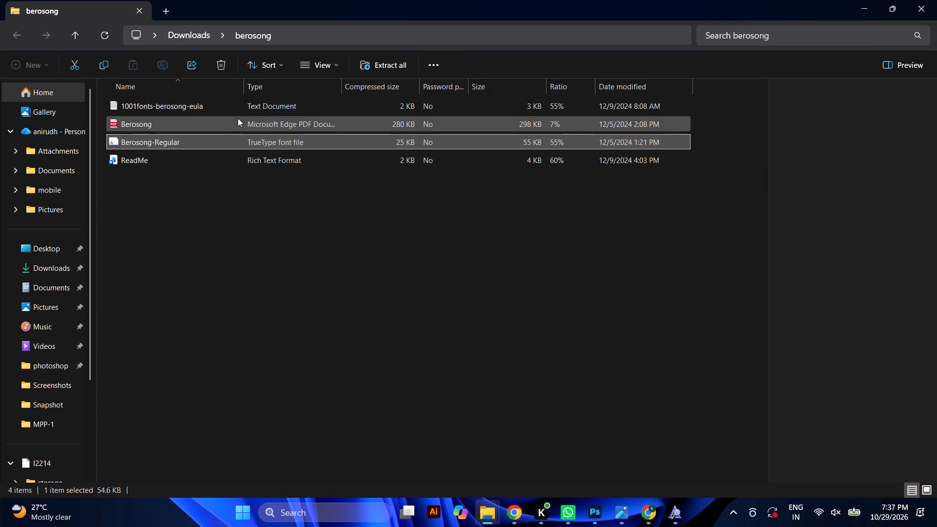
Open the hello-rownes archive in the Downloads folder and install the Hello Rownes font.
click(197, 33)
double_click(283, 152)
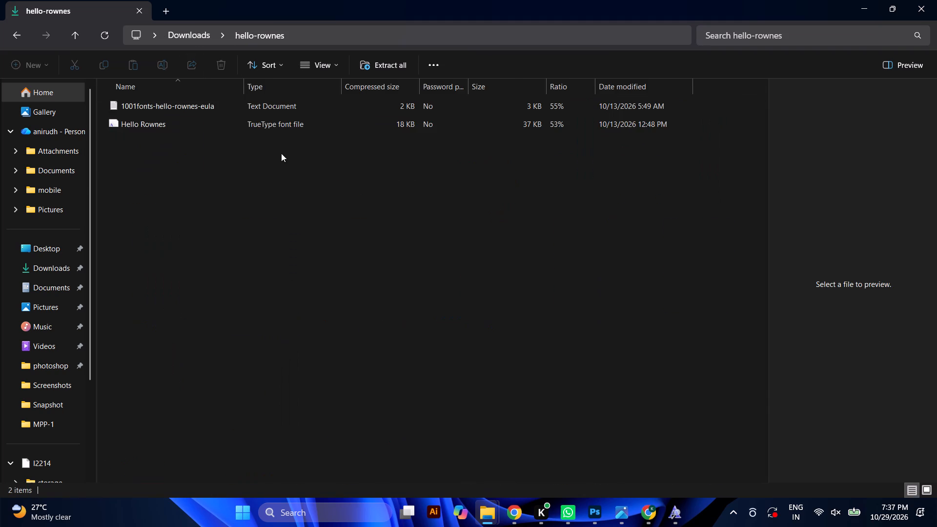
double_click(148, 123)
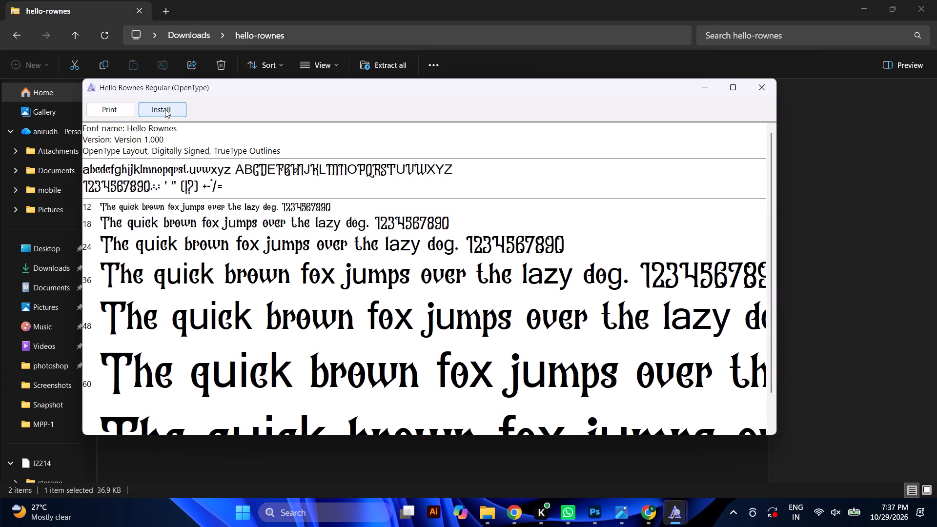
click(167, 106)
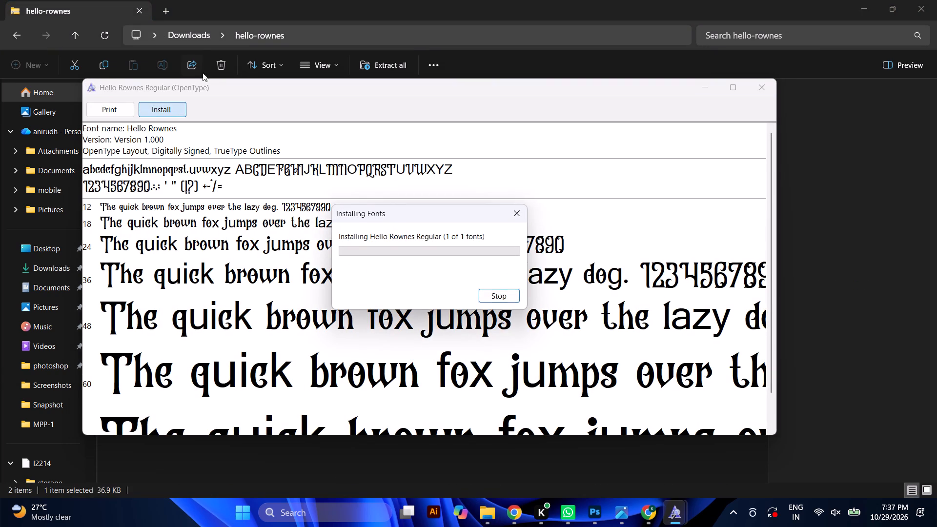
click(805, 343)
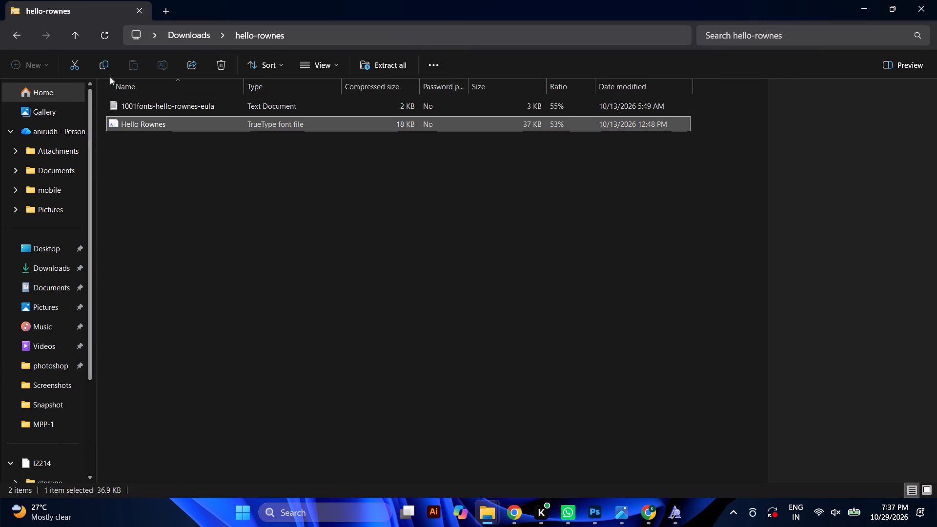
Open the halloween-spooky archive in Downloads, install the Halloween Spooky font, and return to the Downloads folder.
click(18, 33)
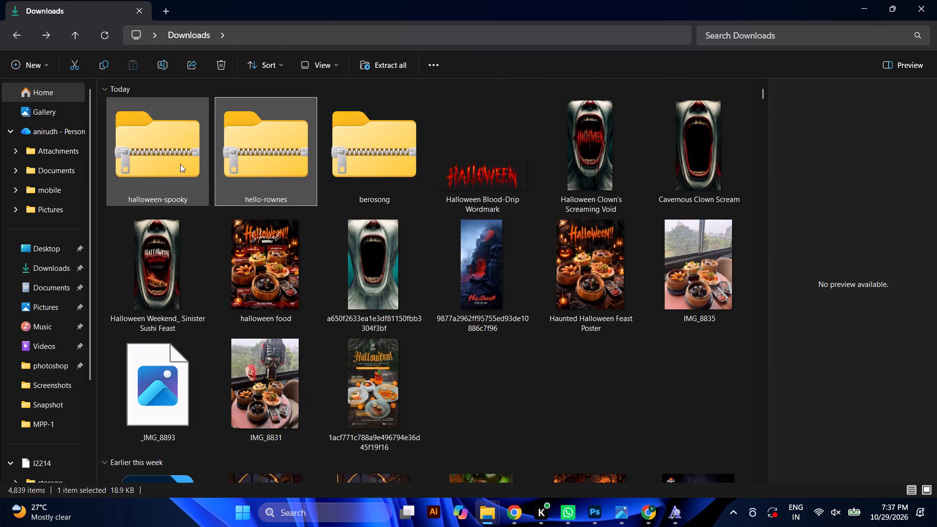
double_click(169, 163)
double_click(166, 108)
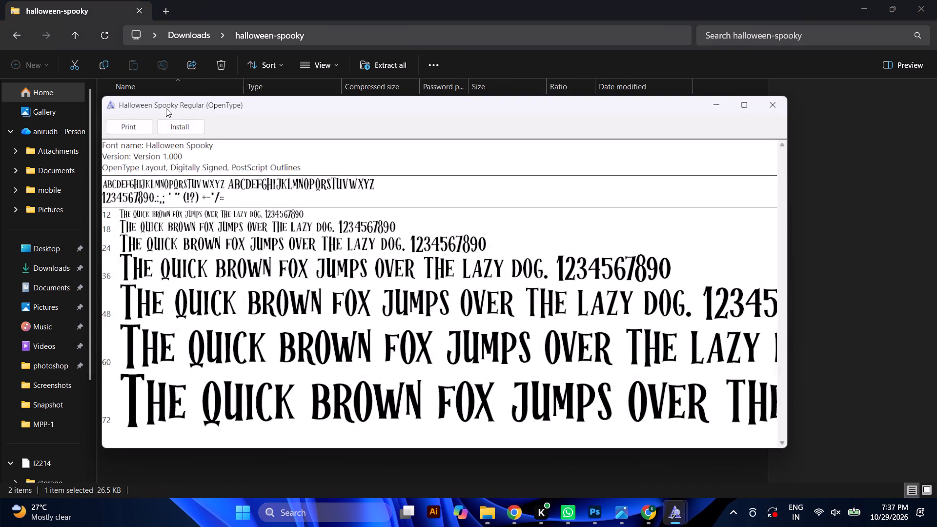
click(187, 124)
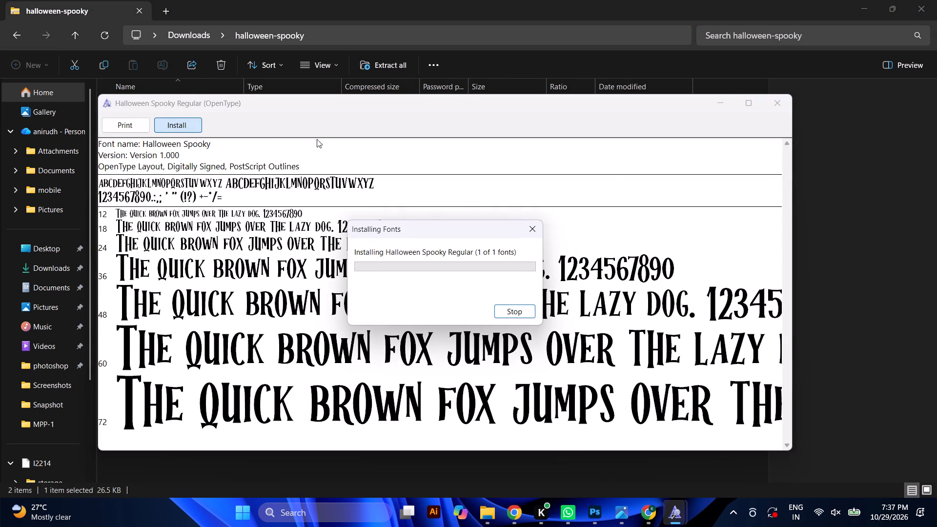
click(865, 236)
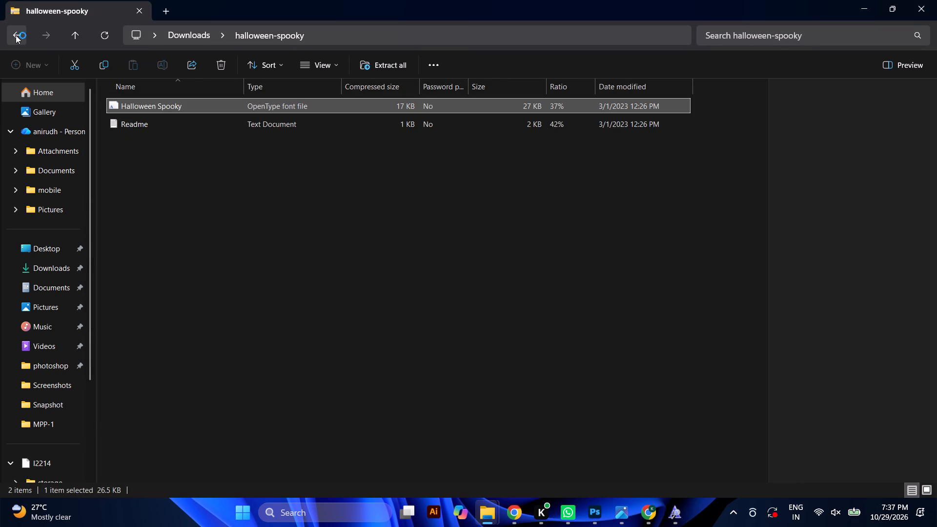
click(16, 35)
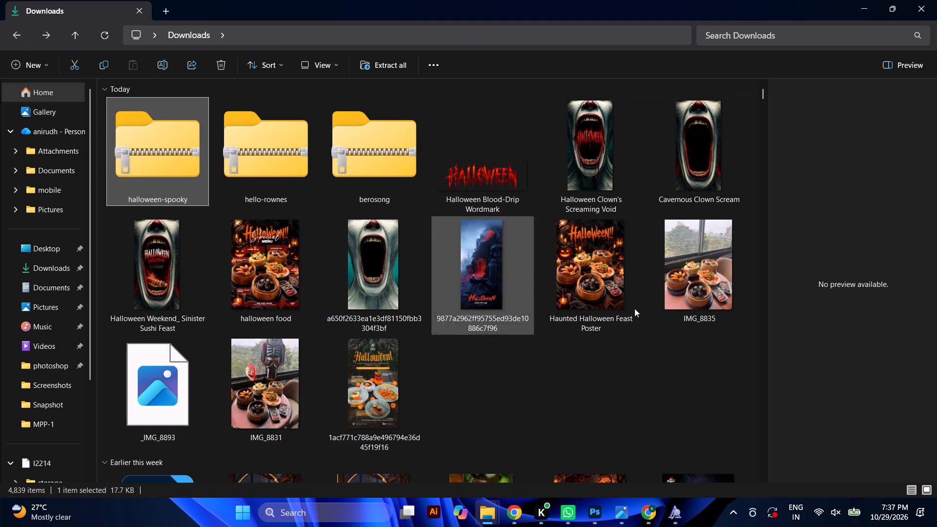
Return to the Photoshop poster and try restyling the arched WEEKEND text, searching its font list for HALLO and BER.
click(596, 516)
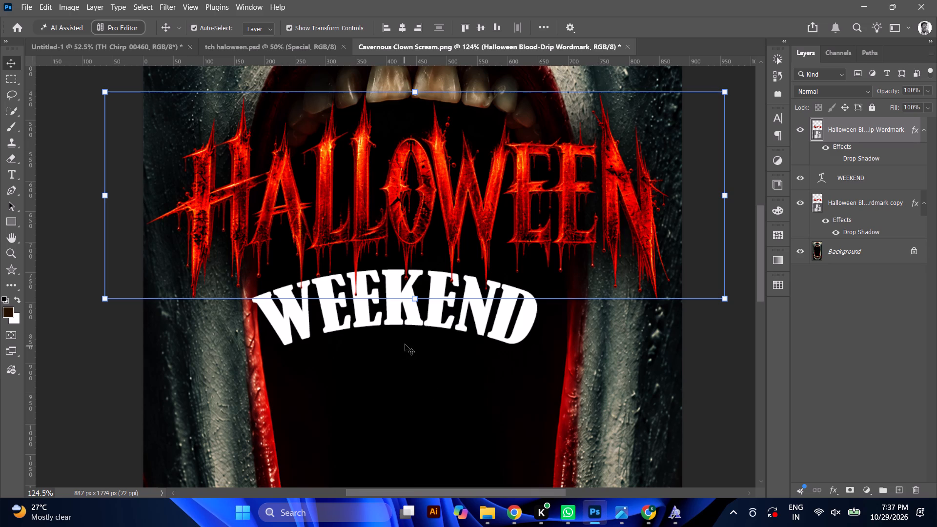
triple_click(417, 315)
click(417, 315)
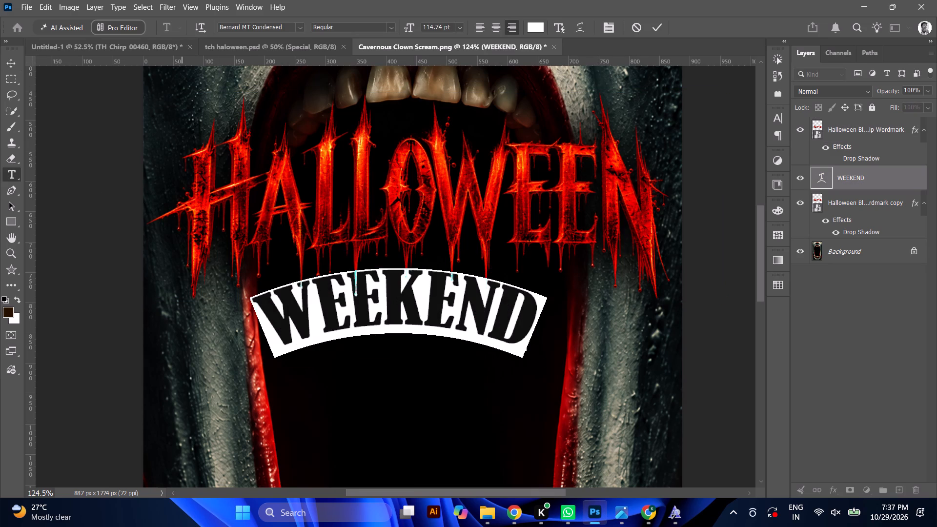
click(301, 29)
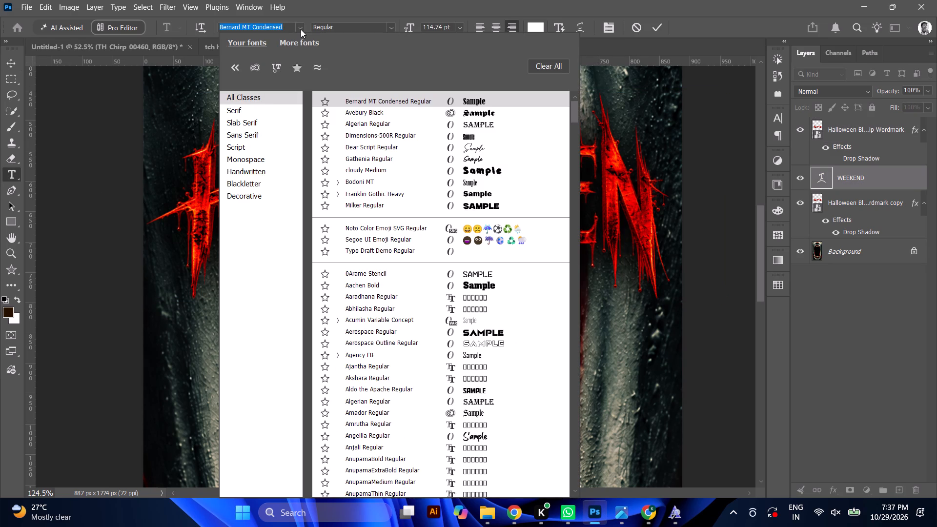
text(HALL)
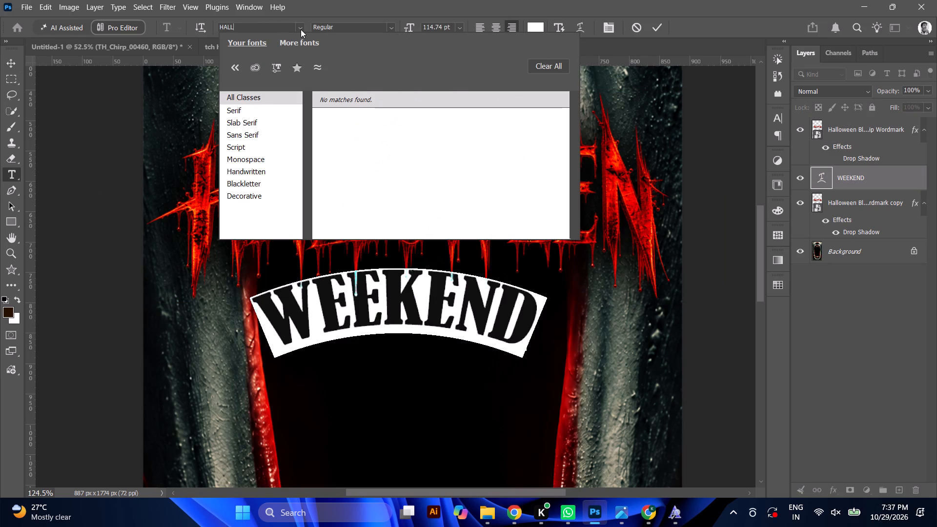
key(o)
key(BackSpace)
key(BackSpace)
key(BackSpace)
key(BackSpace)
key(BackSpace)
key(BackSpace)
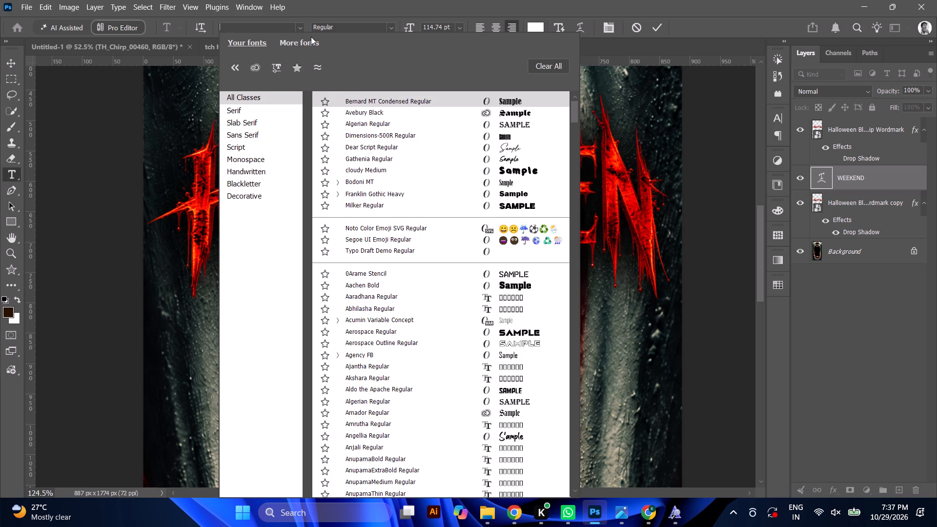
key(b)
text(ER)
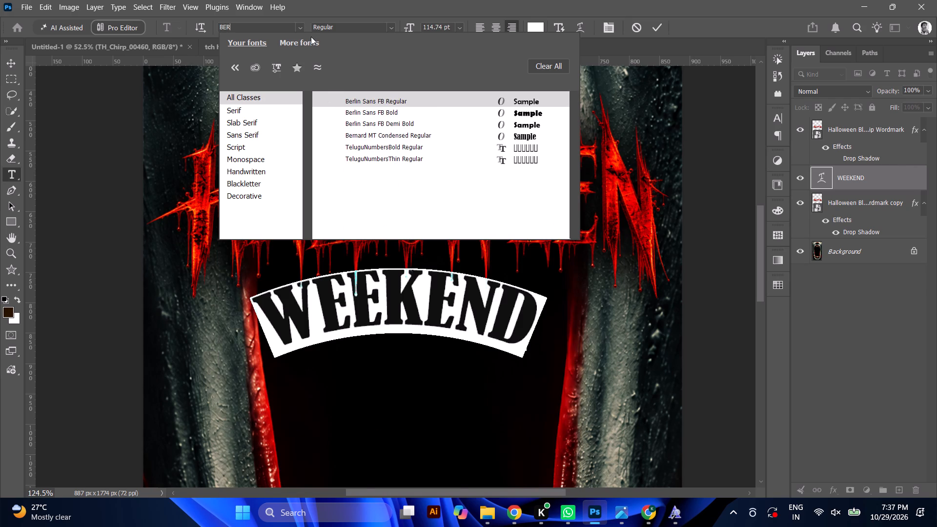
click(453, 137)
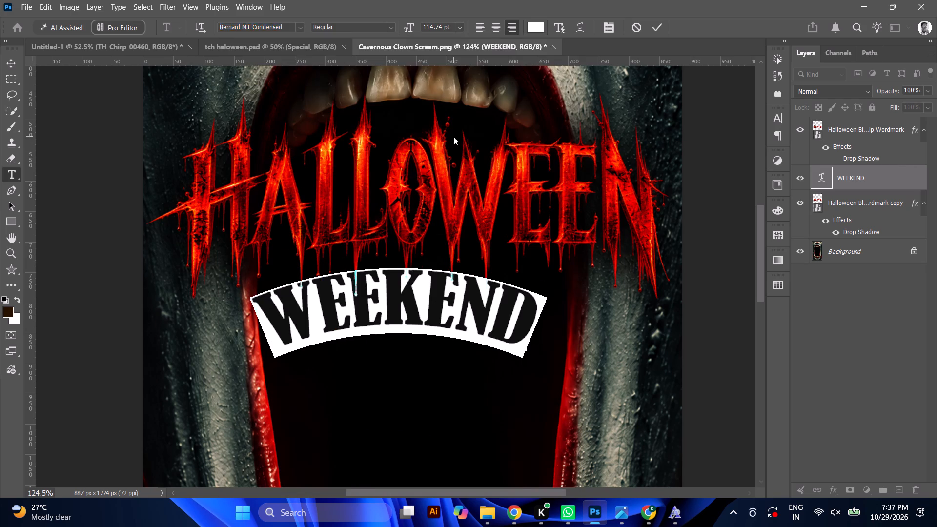
Close the open font preview windows for Halloween Spooky and Berosong.
click(671, 518)
click(761, 452)
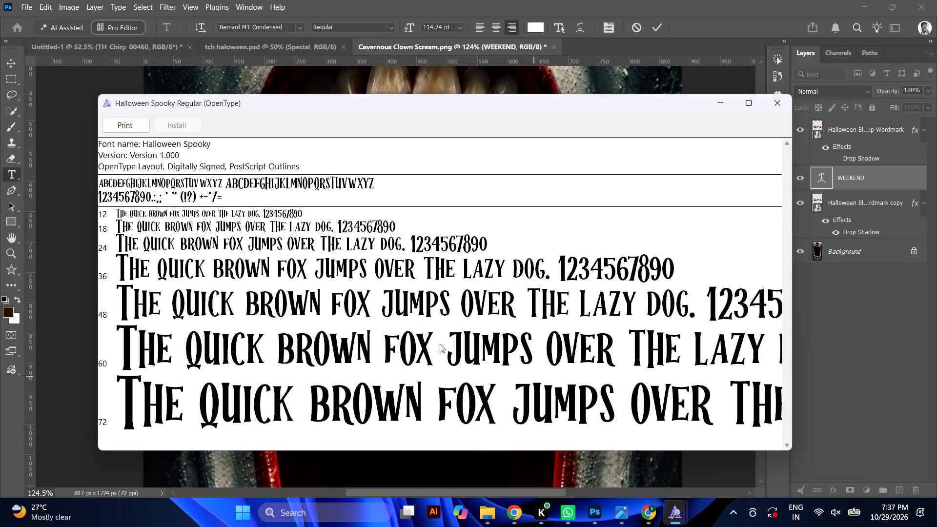
click(772, 96)
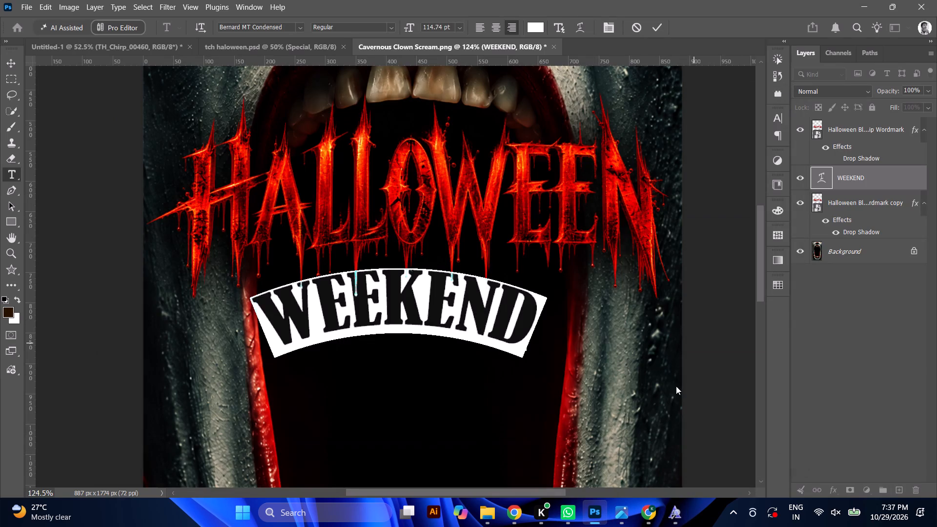
click(671, 519)
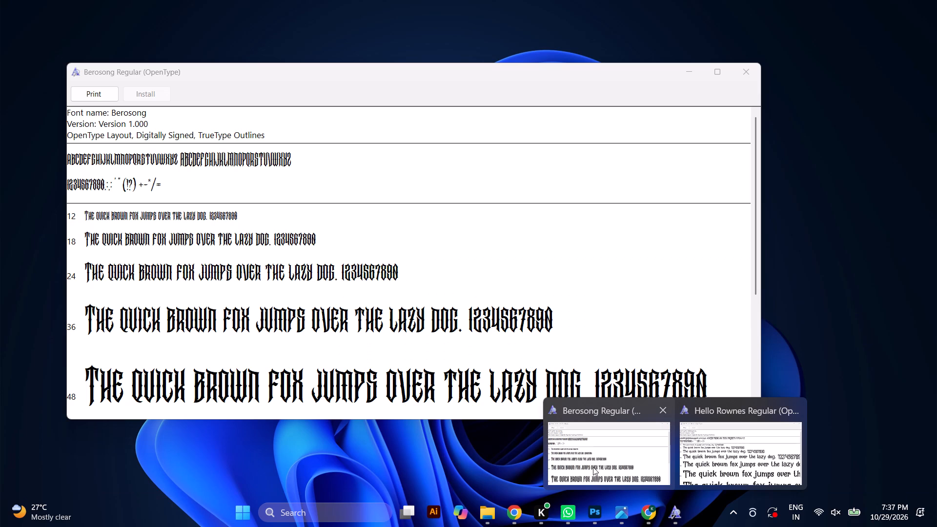
click(664, 409)
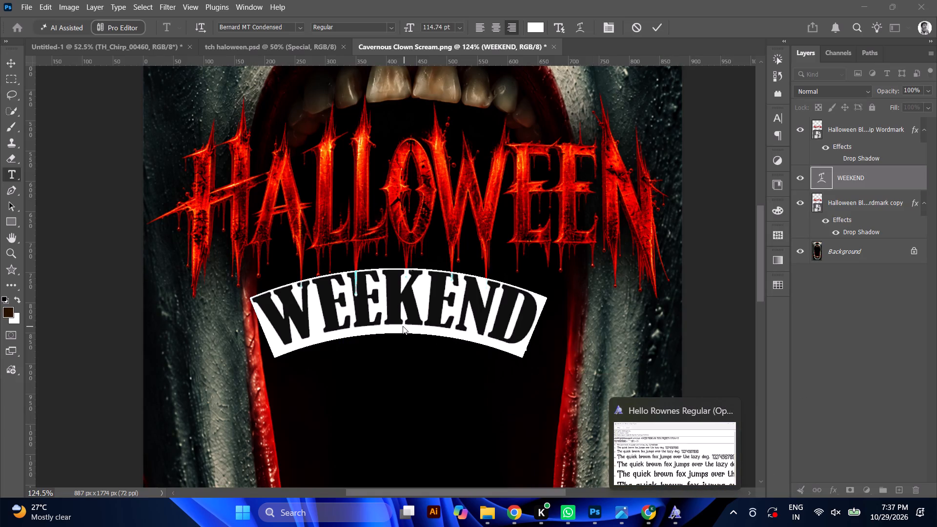
Commit the text edit and duplicate the arched WEEKEND text, placing the copy below the original inside the mouth.
double_click(404, 315)
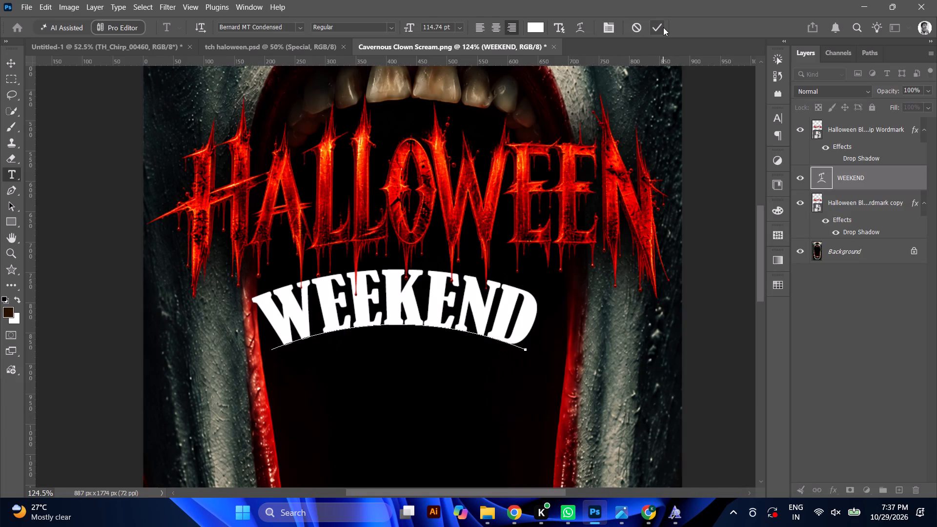
click(663, 27)
alt+drag(378, 311, 381, 357)
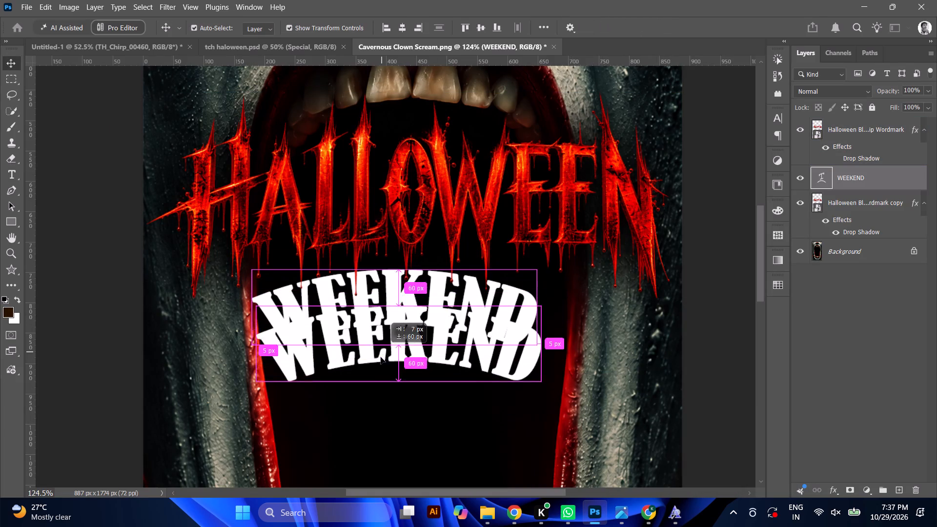
alt+drag(381, 357, 375, 411)
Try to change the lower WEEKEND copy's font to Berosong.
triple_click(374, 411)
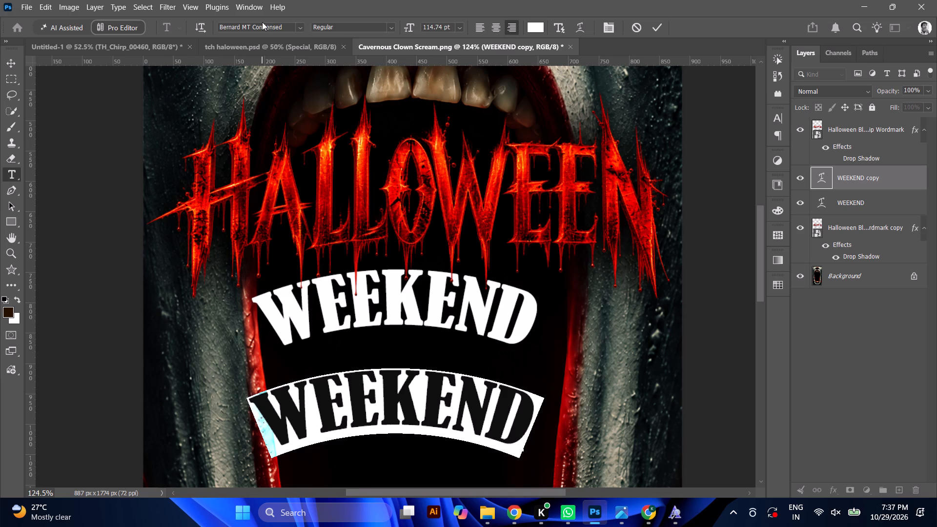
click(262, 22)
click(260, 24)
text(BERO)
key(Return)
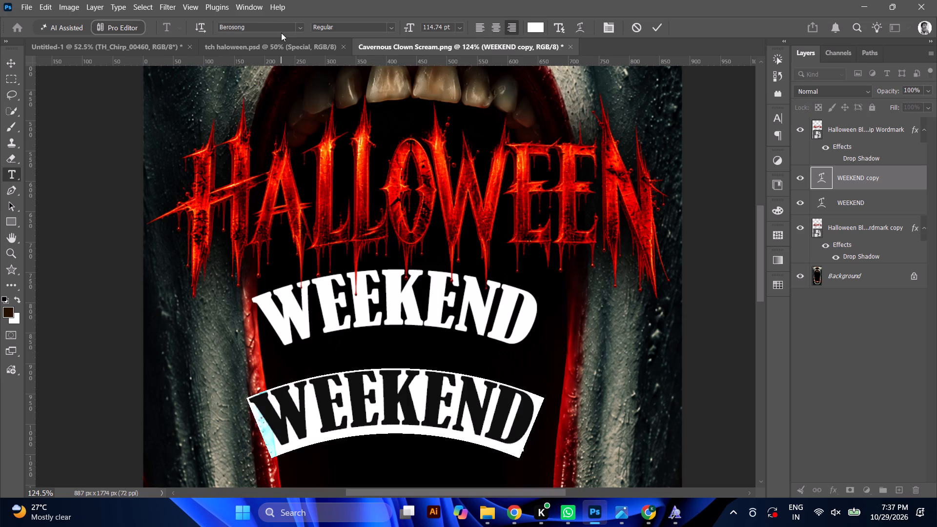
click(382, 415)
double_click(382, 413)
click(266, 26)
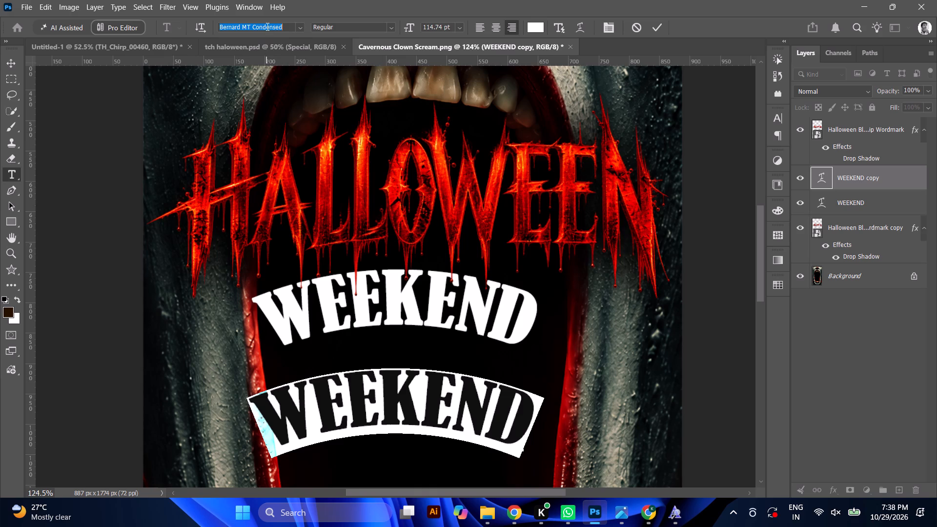
Replace the lower copy's text by re-entering WEEKEND on its arched path.
triple_click(334, 388)
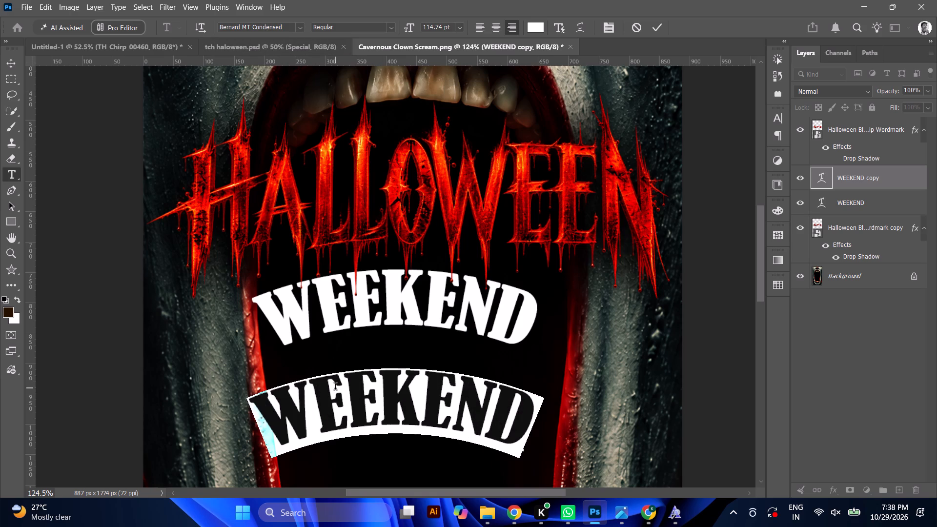
text(WE)
key(e)
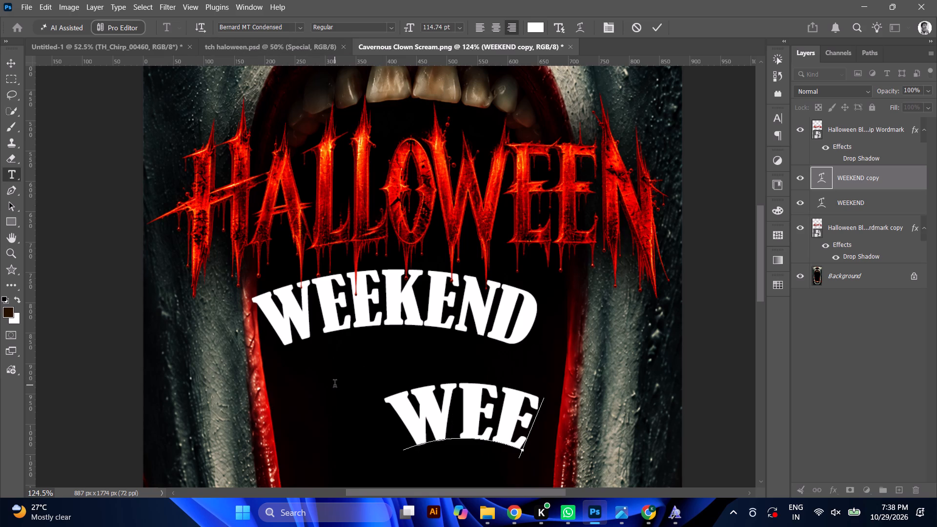
text(KEND)
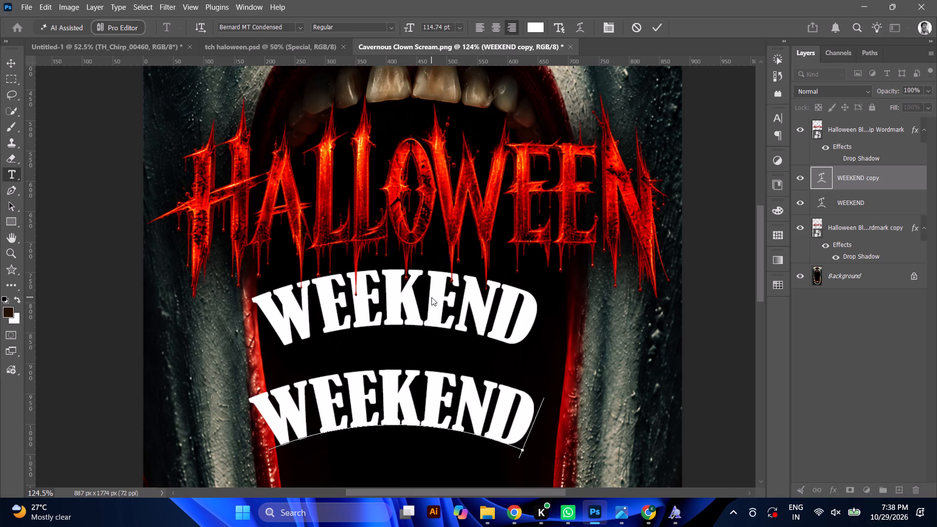
Set the lower WEEKEND copy's font to Berosong Regular and commit the text edit.
alt+scroll(359, 292, down, 7)
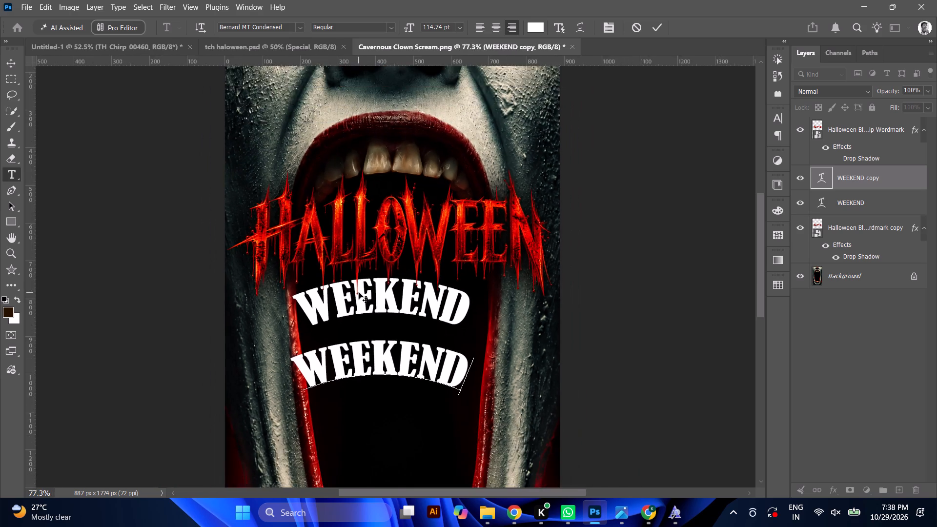
alt+scroll(359, 292, down, 2)
alt+scroll(398, 304, down, 4)
alt+scroll(420, 305, up, 10)
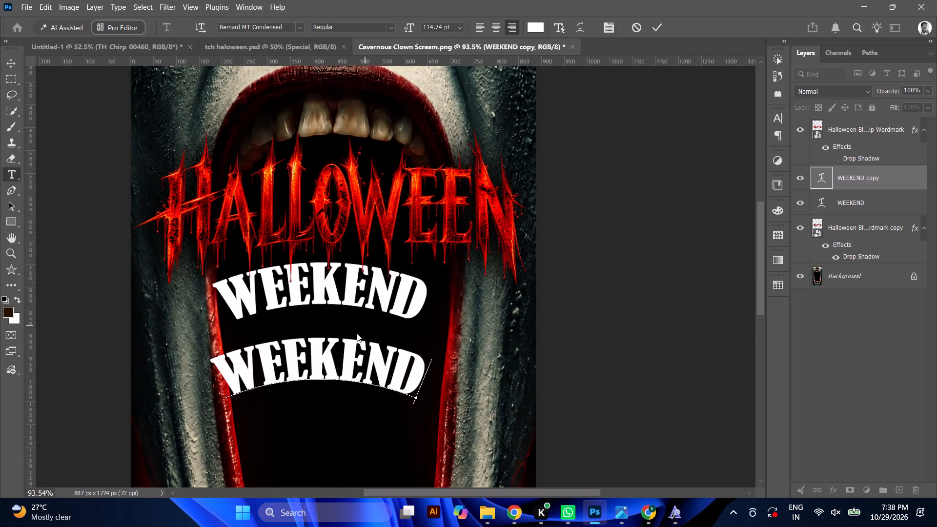
triple_click(334, 354)
click(285, 26)
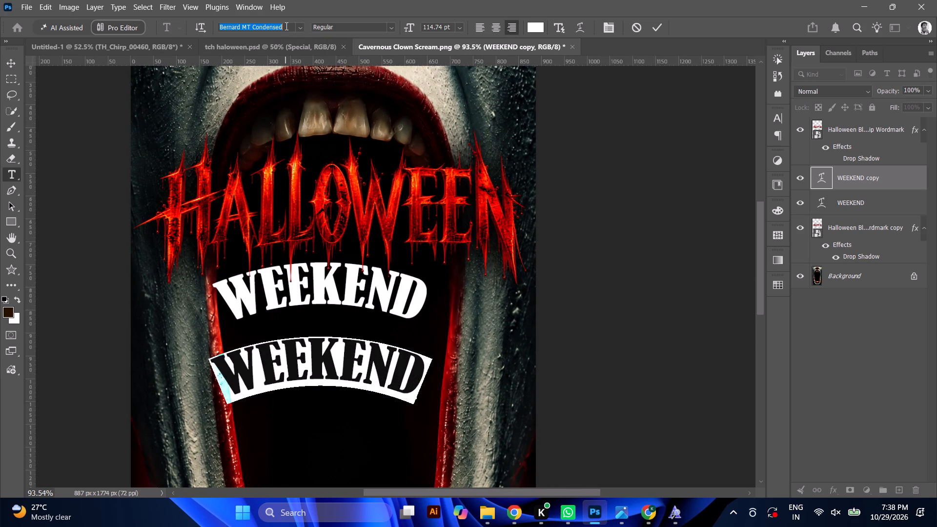
text(BER)
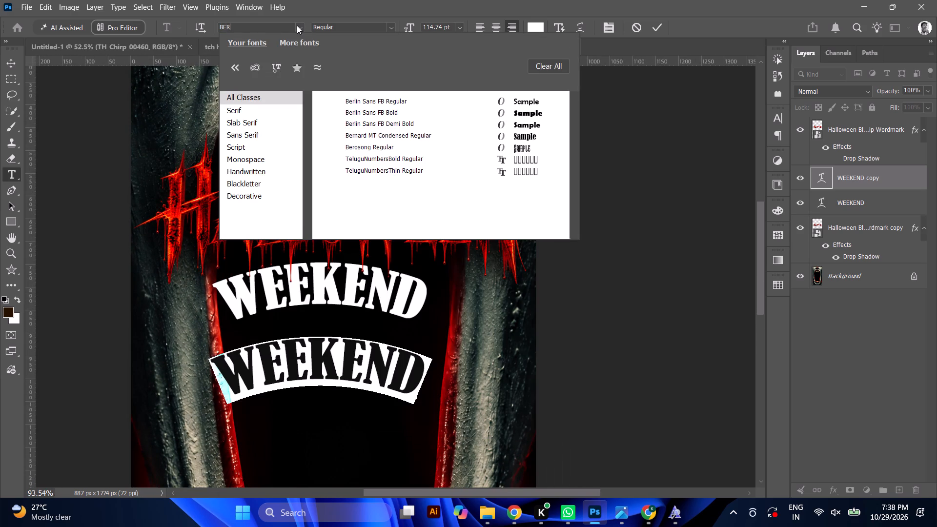
key(o)
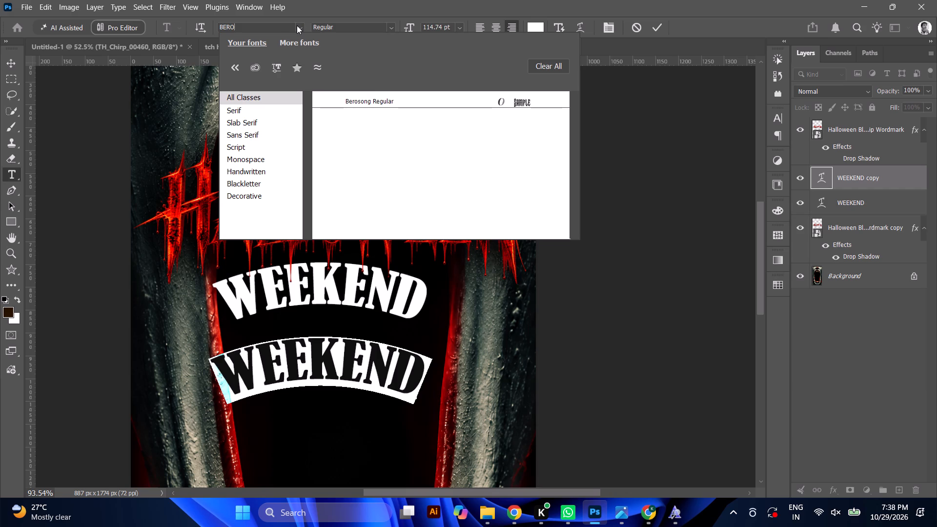
key(Down)
key(Return)
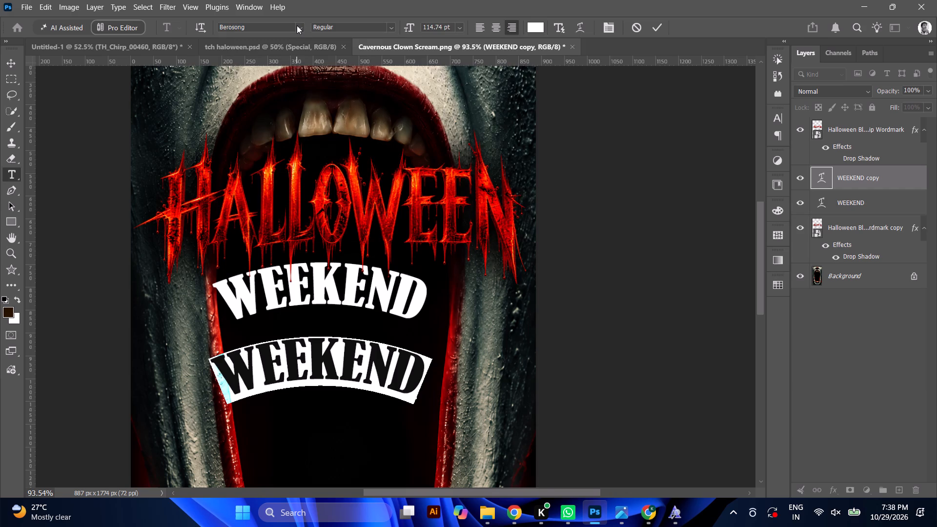
click(324, 326)
click(653, 27)
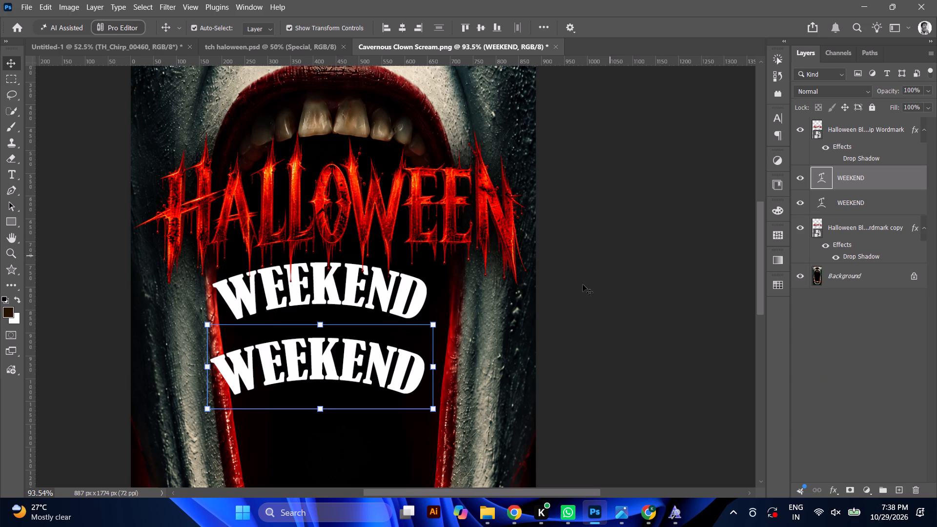
Add a separate straight text line reading Weekend in 49 pt Berosong below the two arched words, inside the mouth.
click(325, 437)
click(13, 169)
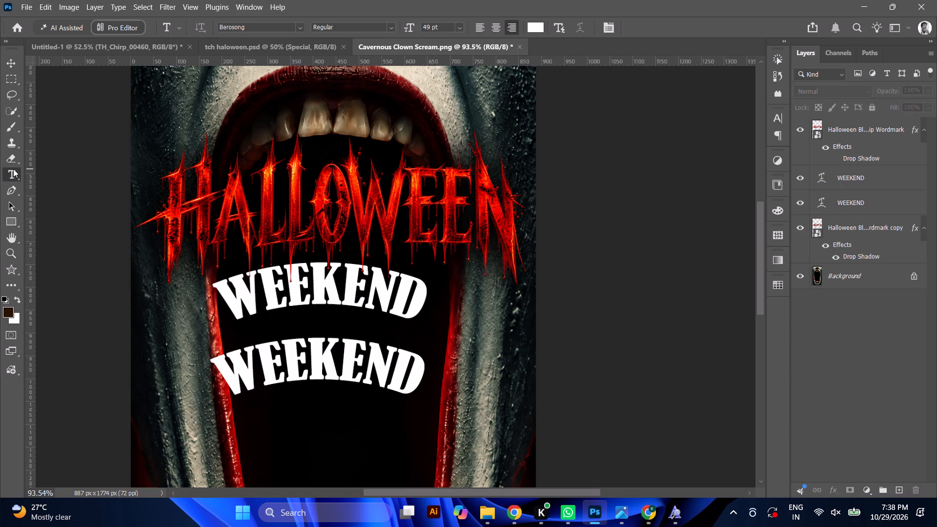
scroll(231, 333, down, 4)
click(313, 425)
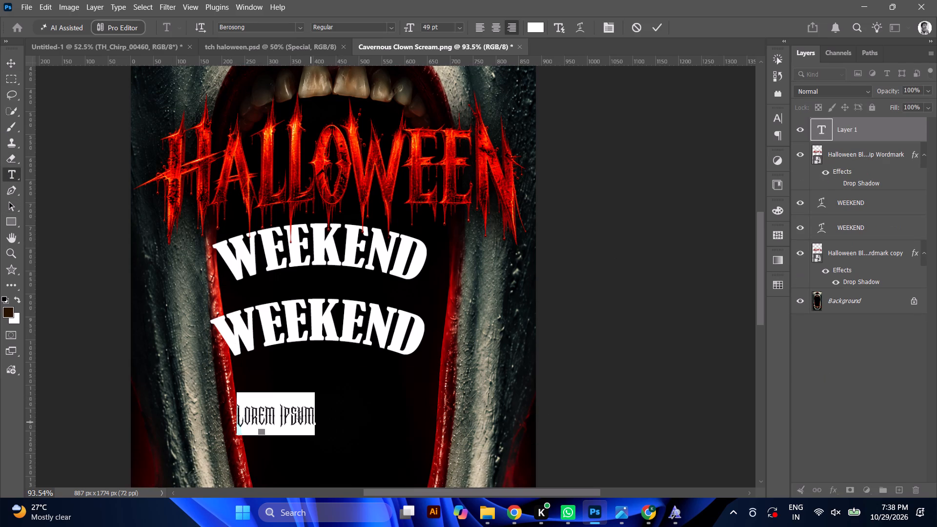
key(shift+w)
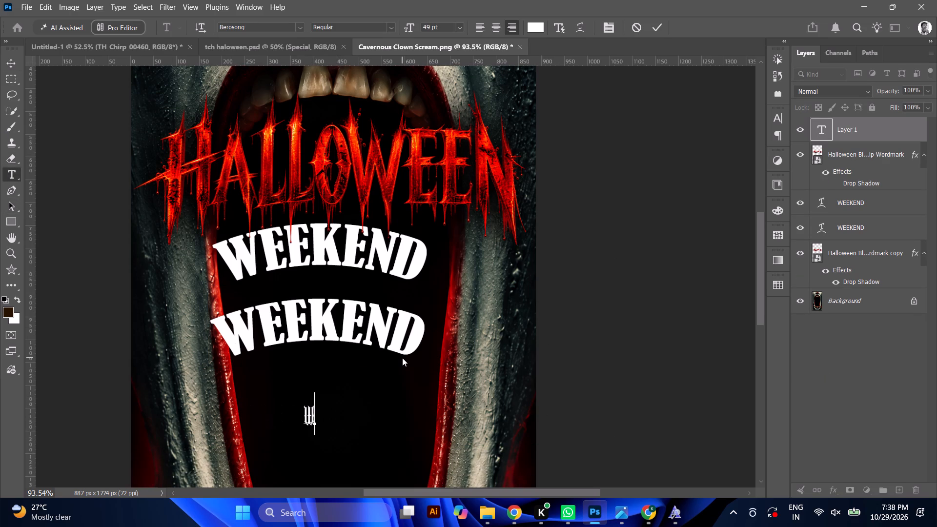
text(EE)
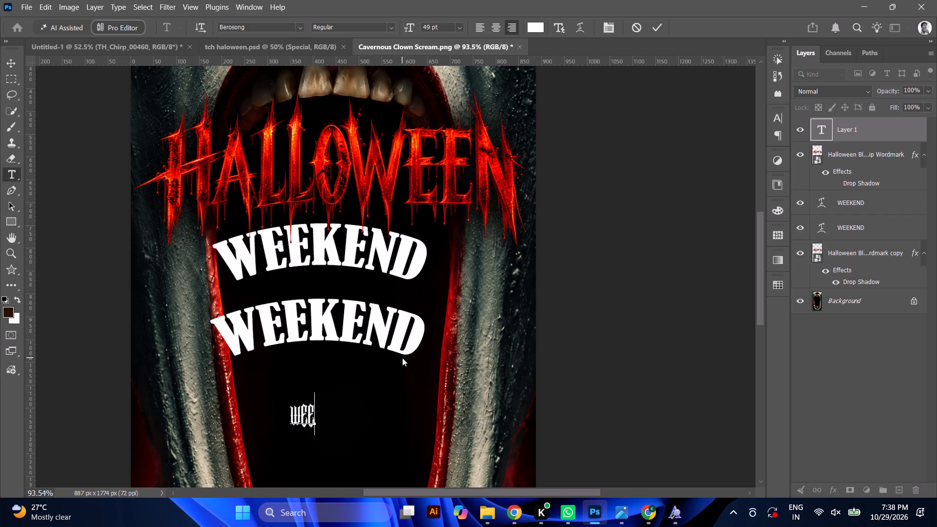
key(BackSpace)
text(ee)
text(kend)
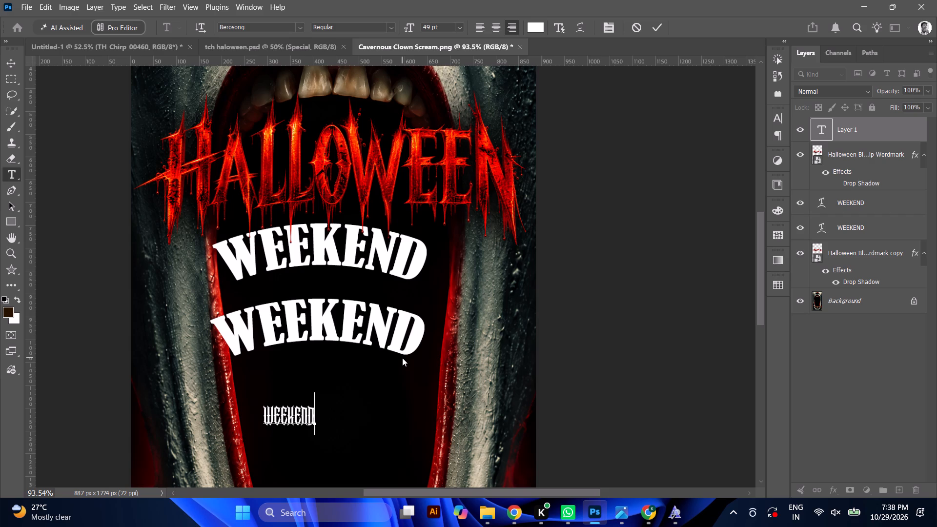
Hide the two arched WEEKEND text layers.
click(798, 203)
click(802, 232)
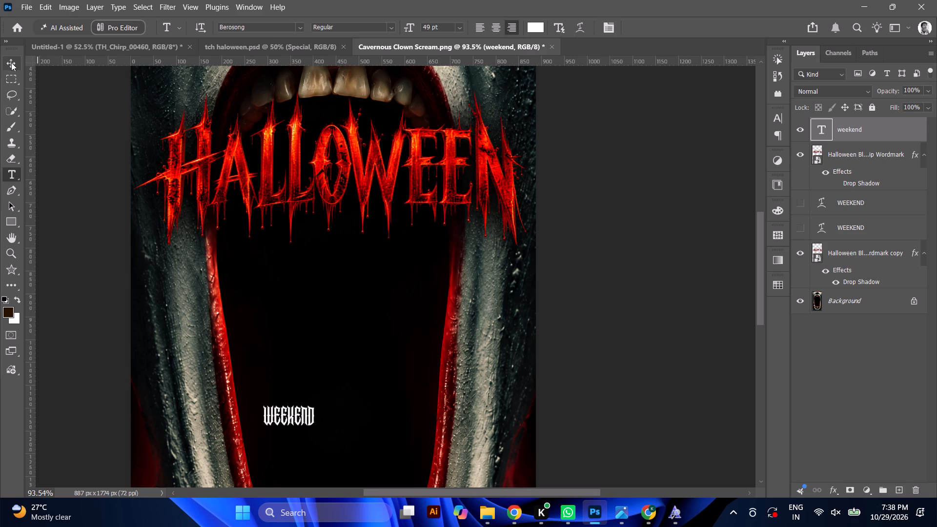
Scale the straight Weekend text to about 444% and place it inside the mouth below HALLOWEEN.
click(11, 62)
drag(316, 405, 502, 253)
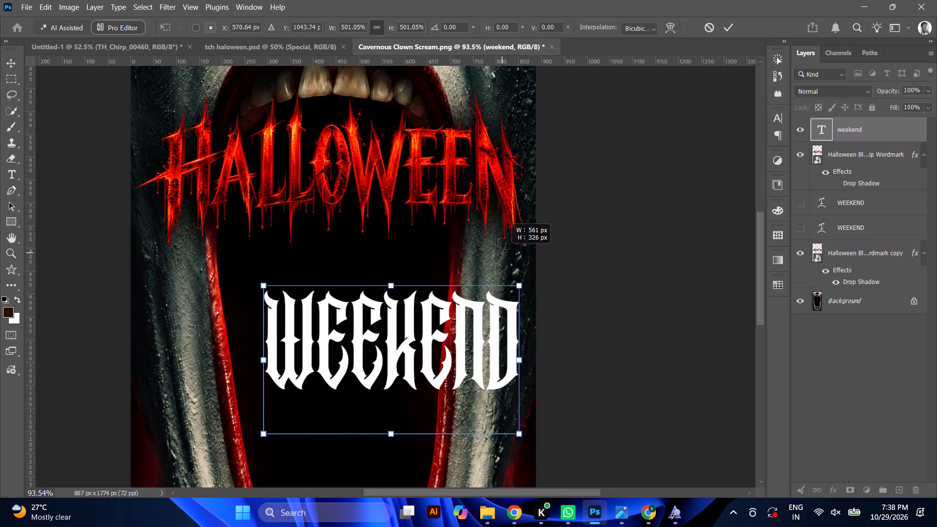
drag(502, 253, 501, 253)
drag(411, 391, 365, 334)
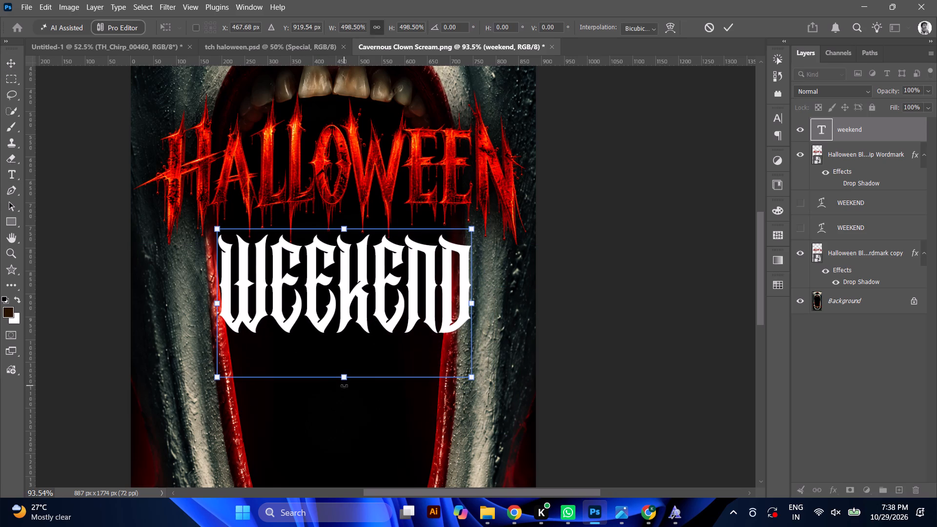
drag(344, 385, 344, 337)
key(ctrl+z)
drag(341, 231, 343, 251)
Move the straight weekend text layer below the Halloween wordmark layer in the stacking order.
drag(905, 134, 904, 134)
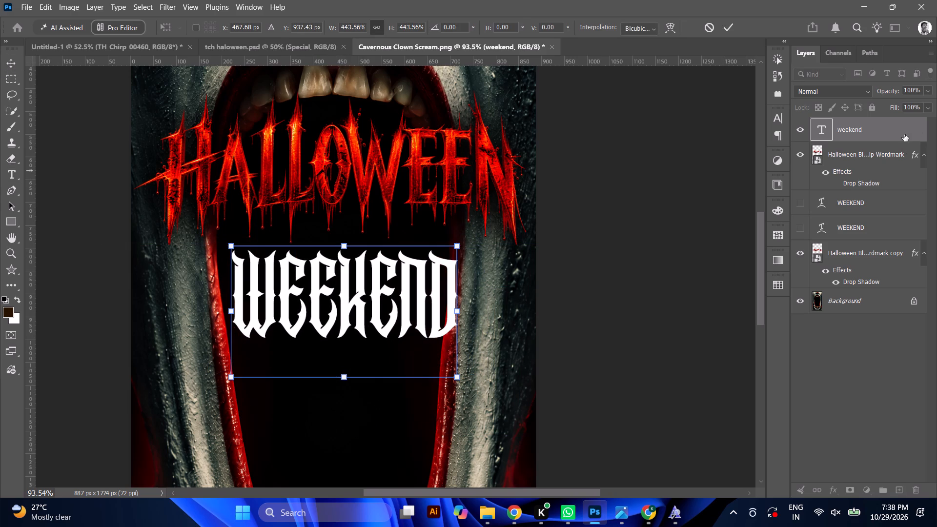
drag(904, 134, 897, 179)
Move the straight WEEKEND text up under the HALLOWEEN blood drips and scale it to about 90%.
drag(316, 324, 313, 293)
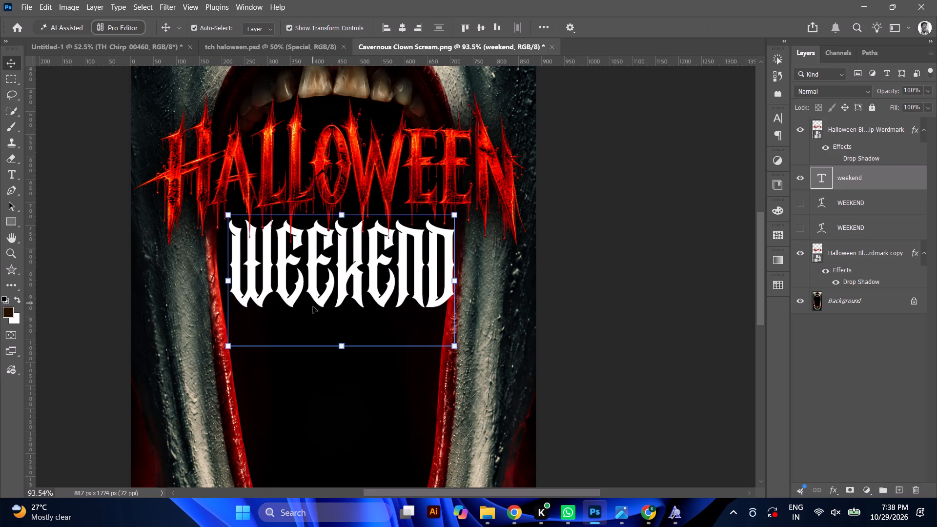
drag(348, 316, 331, 316)
drag(358, 297, 357, 296)
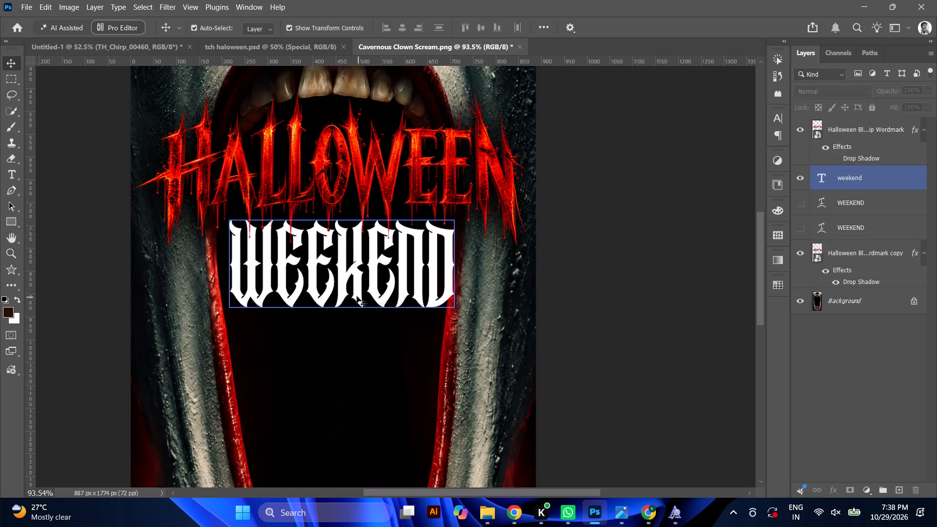
drag(357, 296, 350, 296)
drag(331, 345, 331, 333)
Reduce the straight WEEKEND text further to about 81% so it fits between the mouth's red edges.
alt+scroll(326, 323, down, 10)
alt+scroll(271, 338, down, 4)
alt+scroll(304, 301, up, 5)
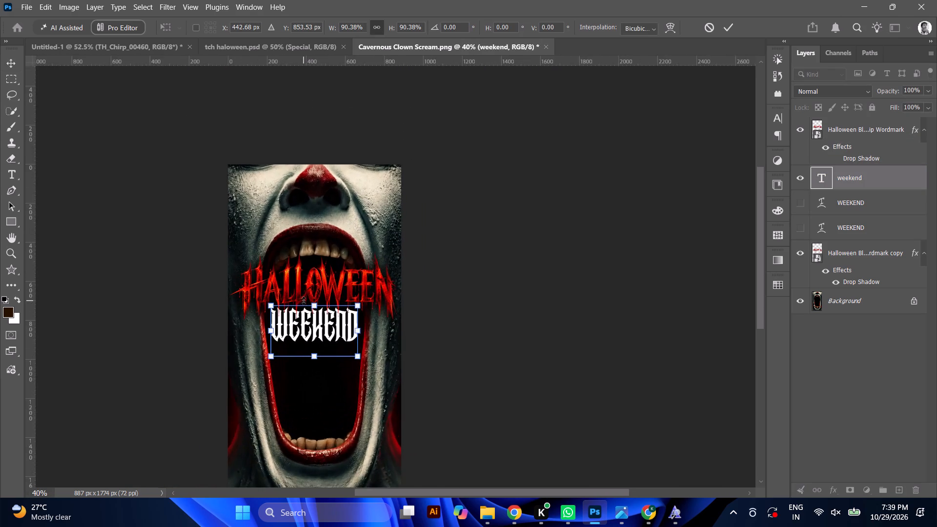
alt+scroll(323, 297, up, 4)
alt+scroll(272, 337, down, 5)
scroll(270, 344, down, 12)
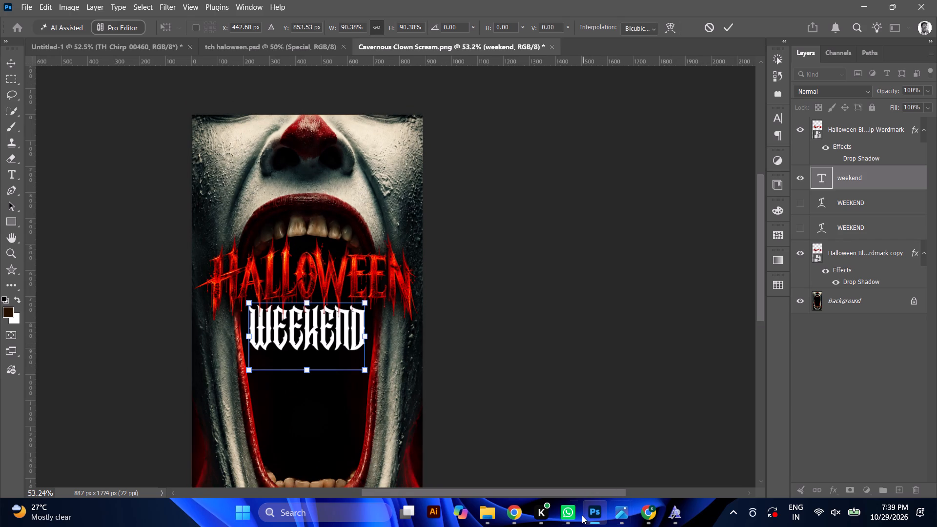
drag(570, 496, 536, 482)
scroll(535, 414, down, 6)
scroll(510, 382, down, 10)
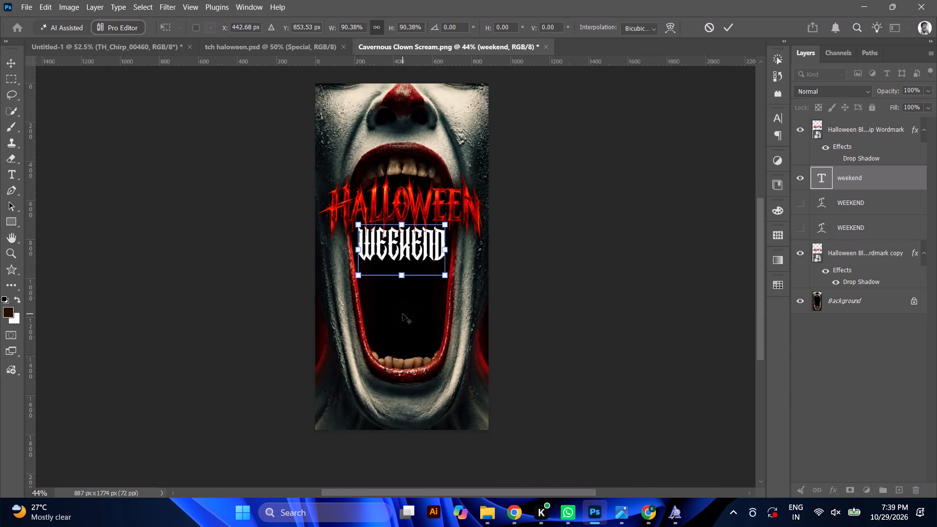
alt+scroll(430, 248, up, 4)
click(412, 278)
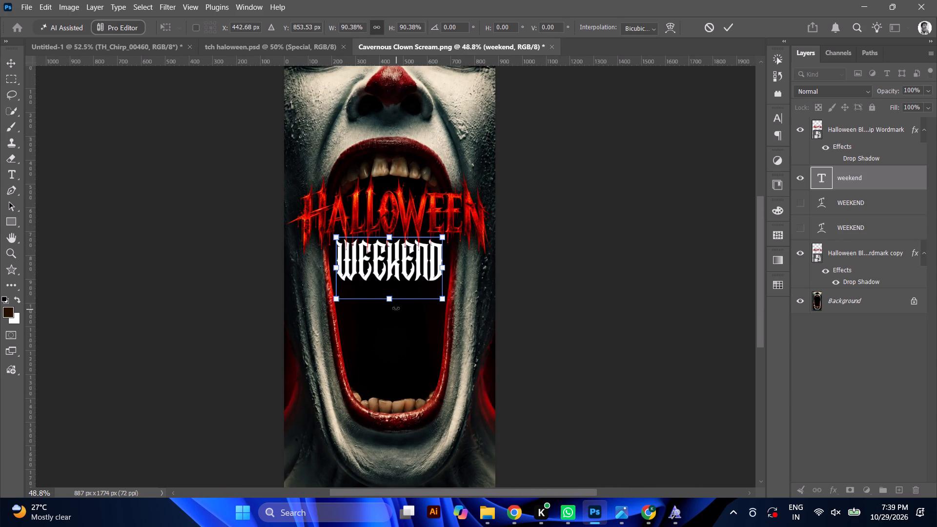
drag(389, 300, 388, 288)
drag(390, 303, 390, 296)
Nudge the straight WEEKEND text about 11 px down beneath HALLOWEEN and commit the transform.
alt+scroll(396, 264, down, 5)
alt+scroll(392, 264, up, 14)
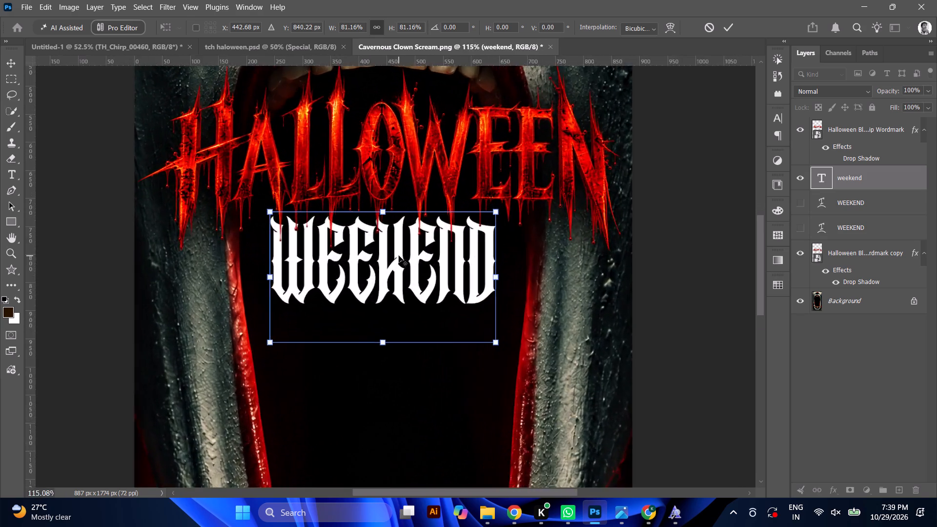
alt+scroll(399, 256, down, 9)
alt+scroll(409, 257, up, 5)
click(396, 272)
drag(397, 275, 400, 285)
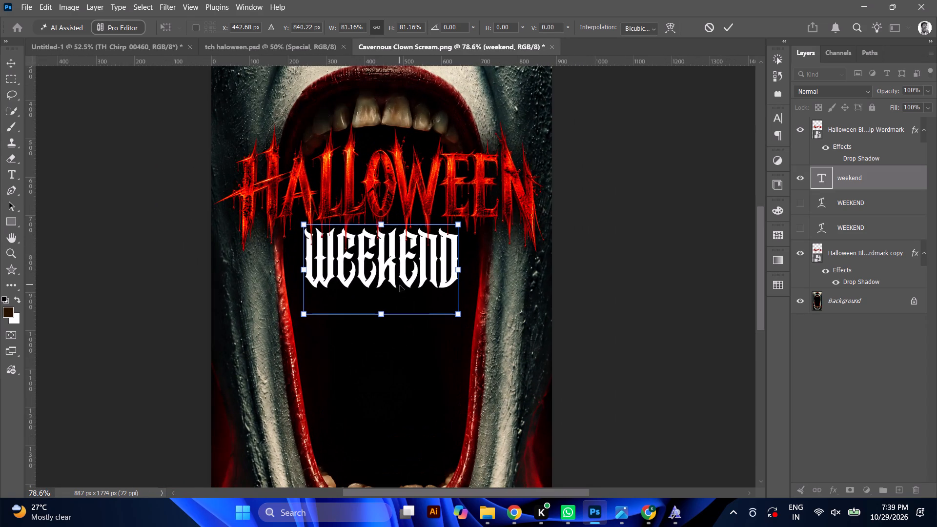
drag(400, 285, 401, 286)
drag(400, 280, 400, 284)
alt+scroll(399, 282, down, 4)
alt+scroll(391, 289, up, 2)
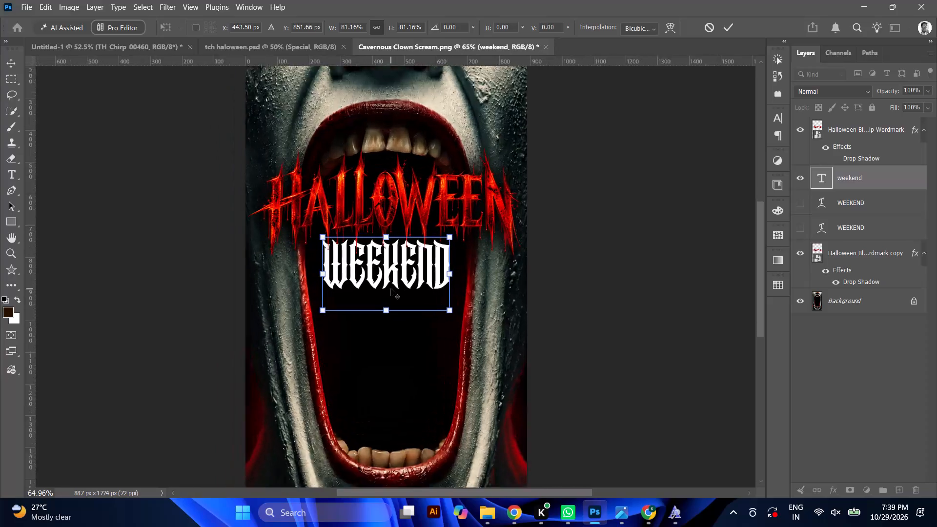
alt+scroll(391, 289, up, 2)
ctrl+click(478, 367)
click(11, 59)
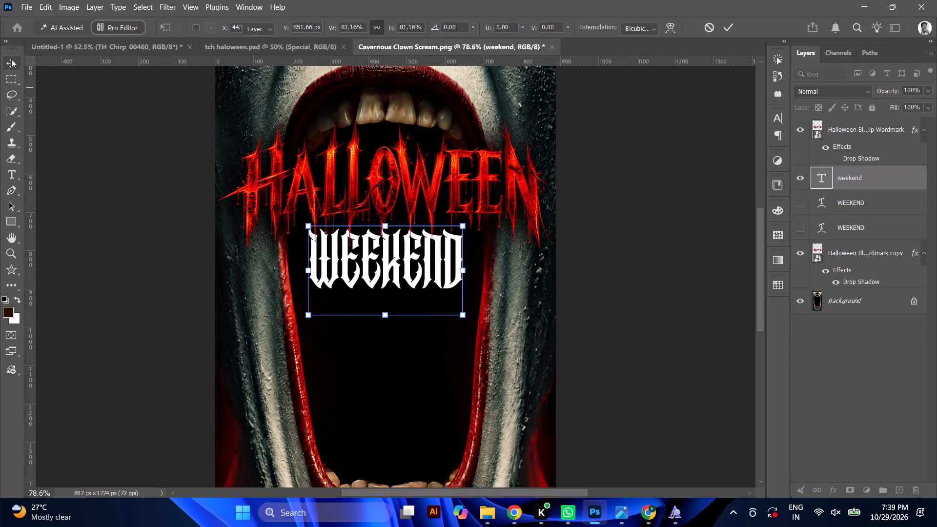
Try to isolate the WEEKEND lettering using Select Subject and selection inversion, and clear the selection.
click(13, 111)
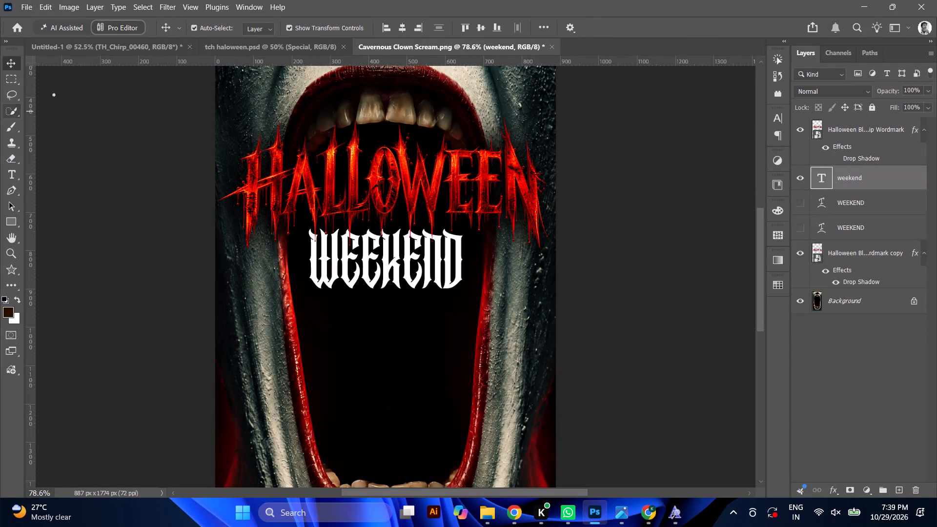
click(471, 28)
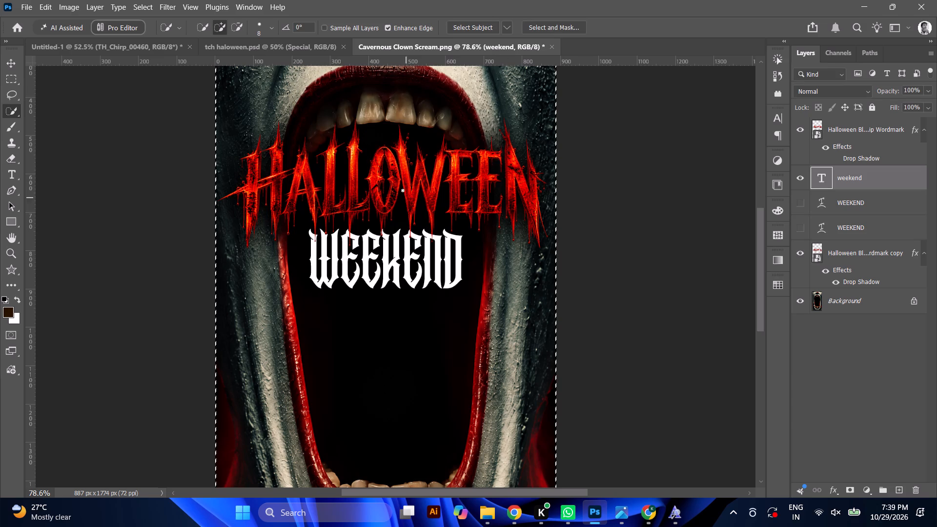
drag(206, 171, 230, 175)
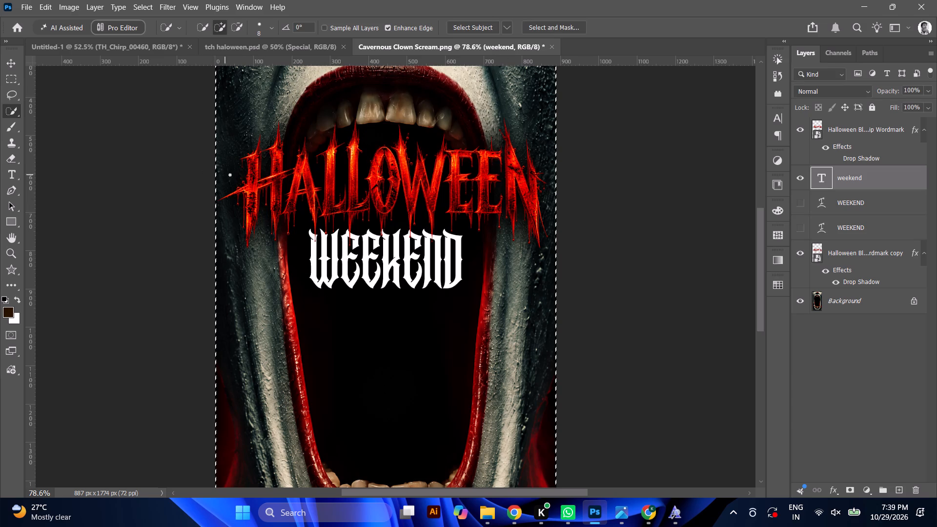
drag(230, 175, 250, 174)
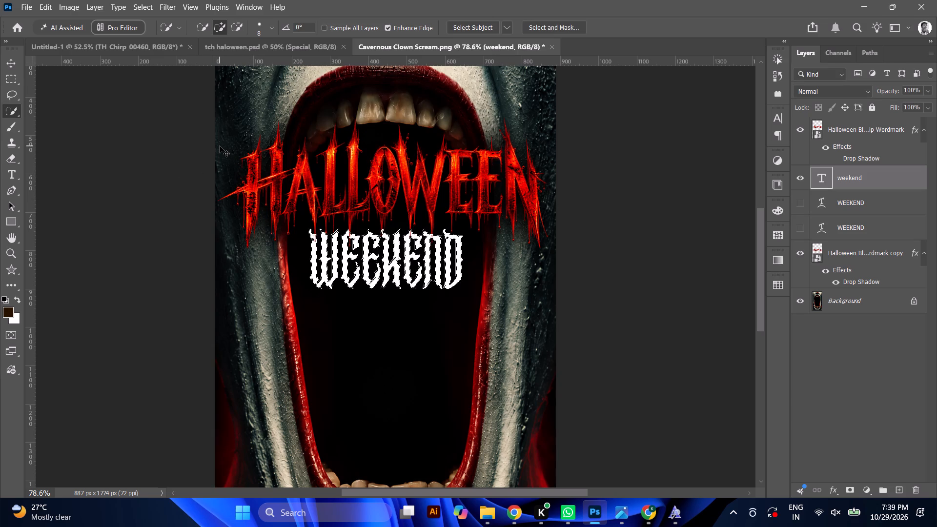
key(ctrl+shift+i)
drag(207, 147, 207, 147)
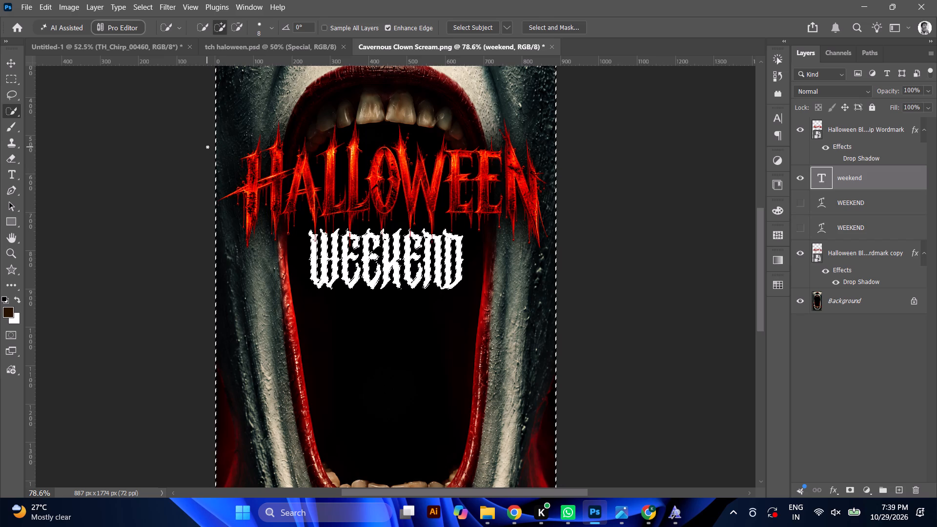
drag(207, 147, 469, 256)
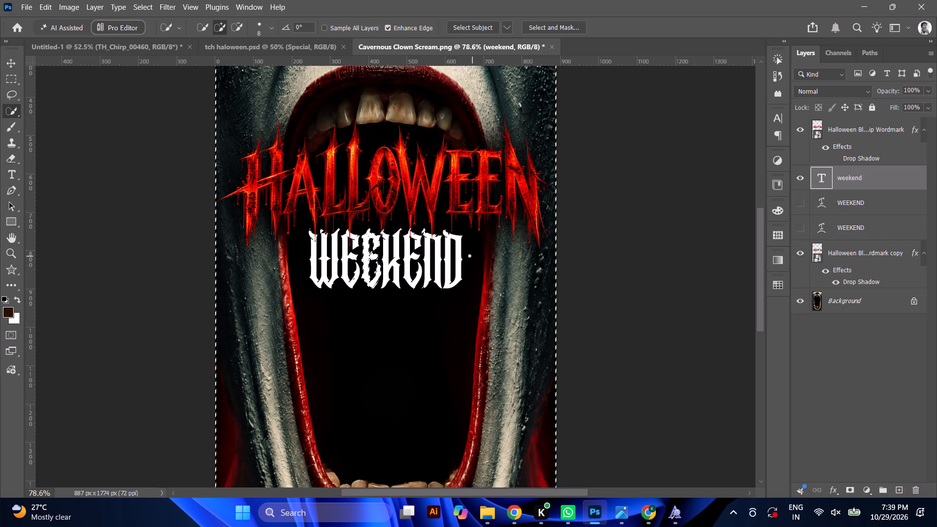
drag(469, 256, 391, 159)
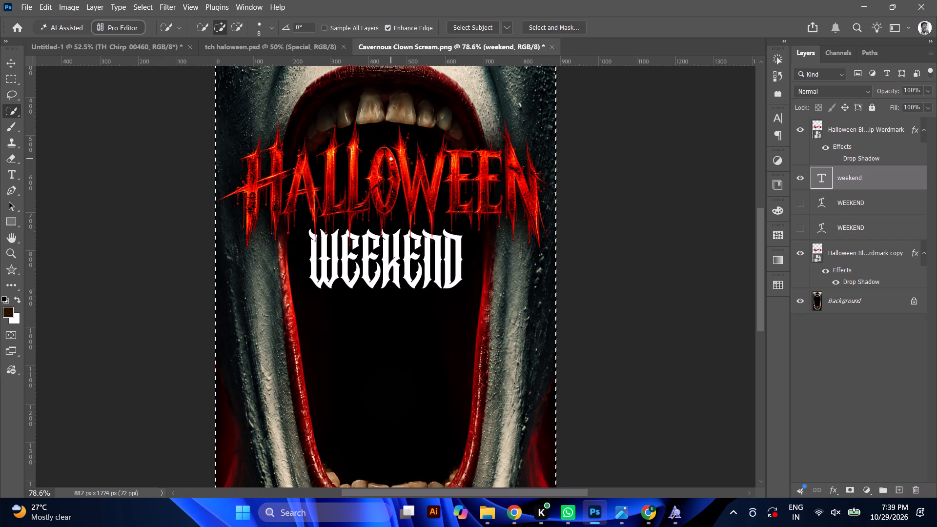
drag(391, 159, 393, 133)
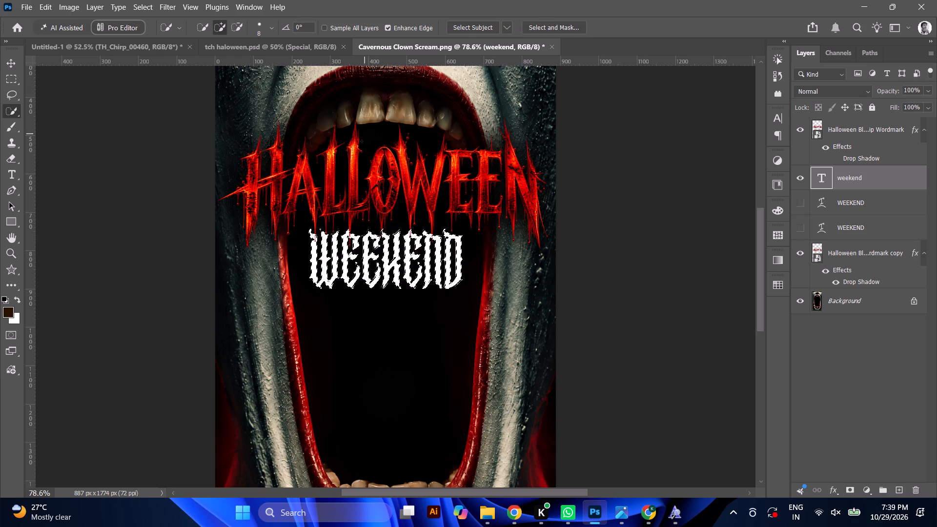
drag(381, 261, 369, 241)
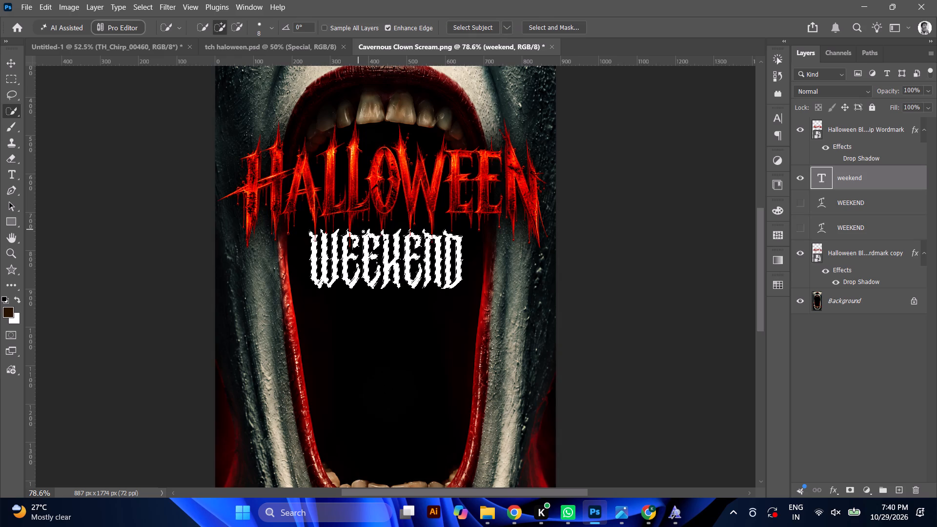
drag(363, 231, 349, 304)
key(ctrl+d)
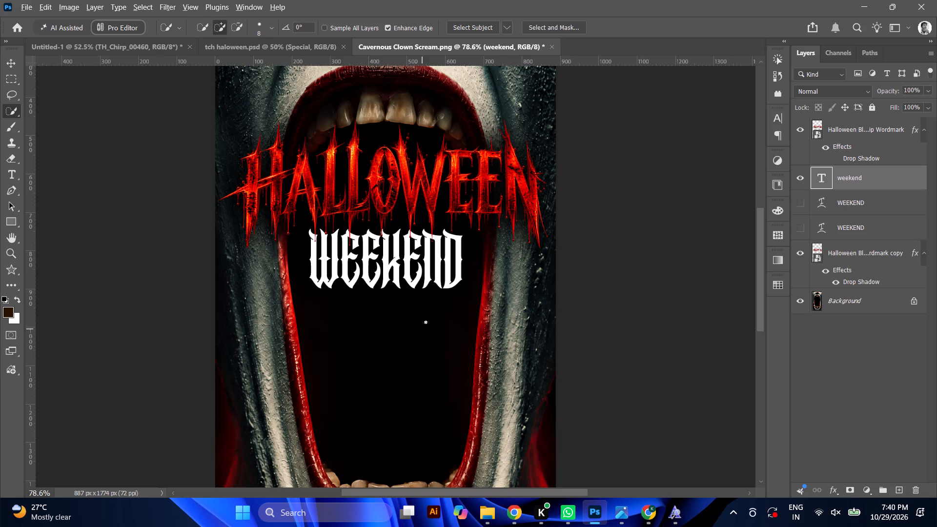
Examine the WEEKEND lettering and its overlap with the HALLOWEEN drips, both up close and across the whole poster.
alt+scroll(436, 291, down, 5)
alt+scroll(436, 291, up, 12)
alt+scroll(391, 277, up, 6)
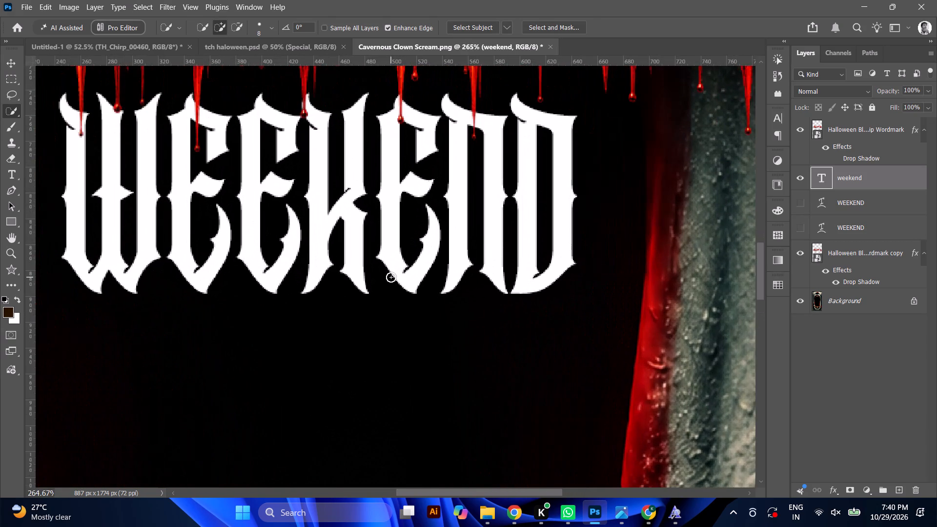
alt+scroll(391, 277, down, 12)
scroll(414, 263, down, 7)
alt+scroll(414, 265, down, 10)
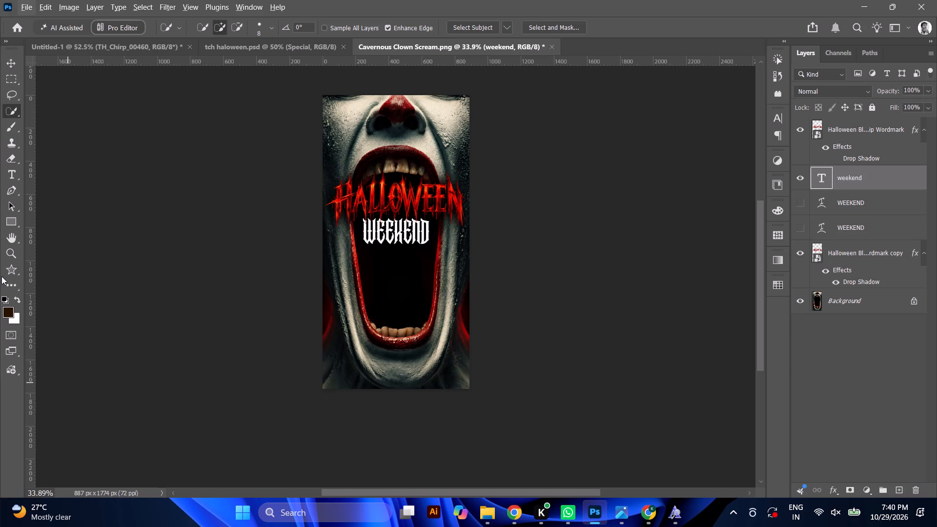
alt+scroll(408, 72, up, 9)
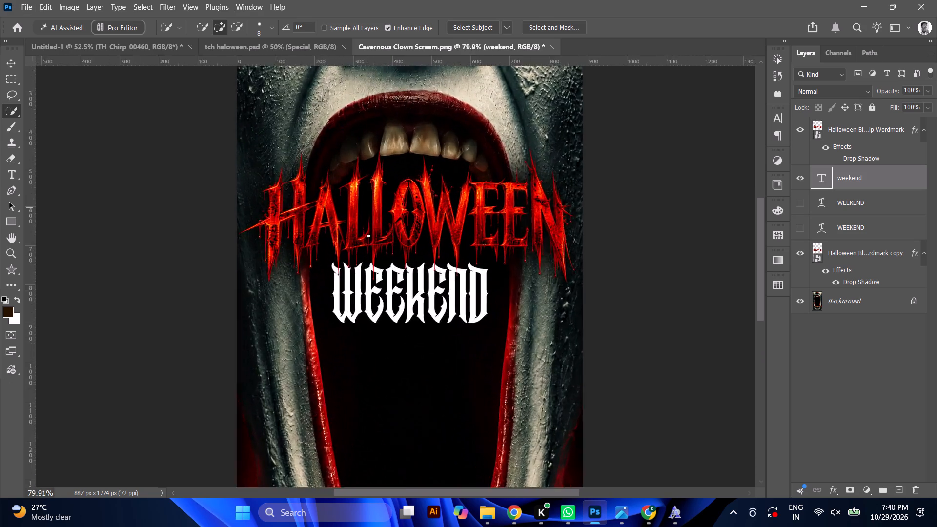
alt+scroll(368, 242, down, 3)
alt+scroll(368, 242, up, 5)
alt+scroll(369, 283, up, 10)
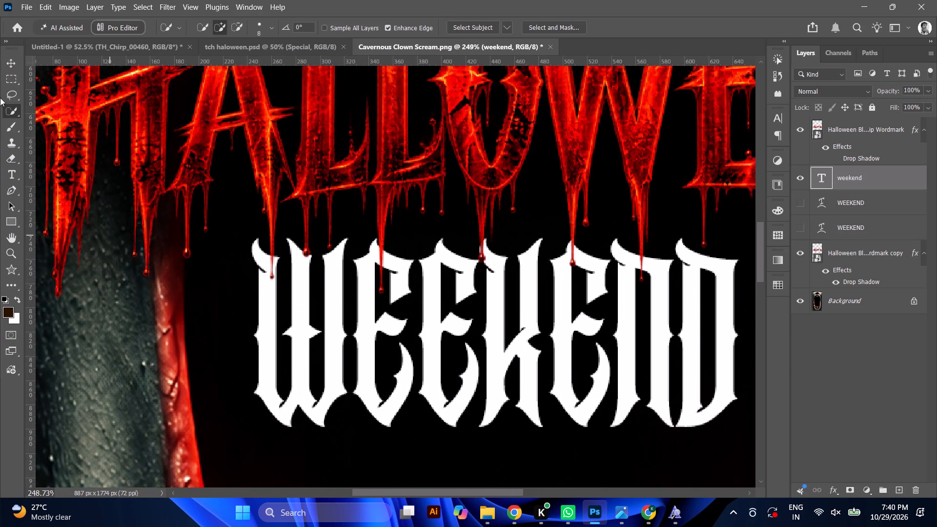
Apply a reversed linear Gradient Overlay to the WEEKEND text layer at 100% opacity, with Color Overlay turned off.
click(10, 65)
alt+scroll(472, 288, down, 4)
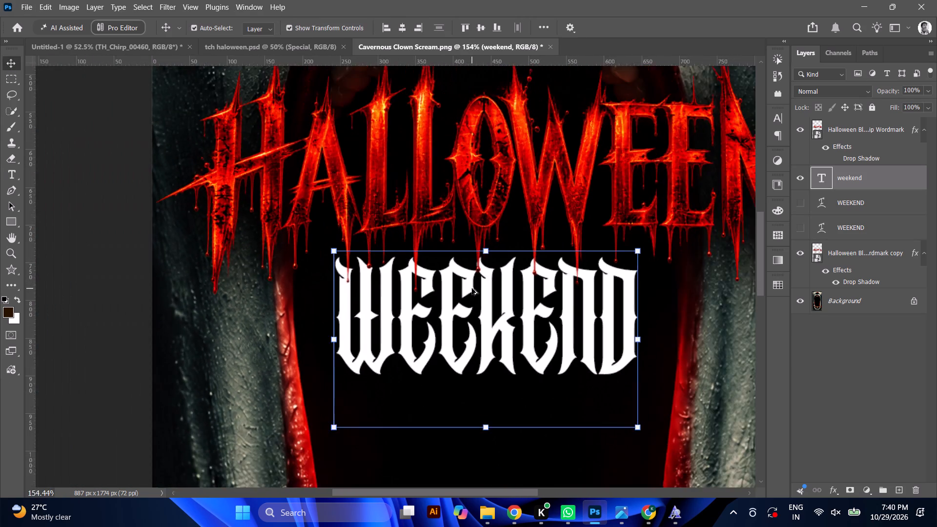
alt+scroll(472, 288, down, 4)
triple_click(468, 295)
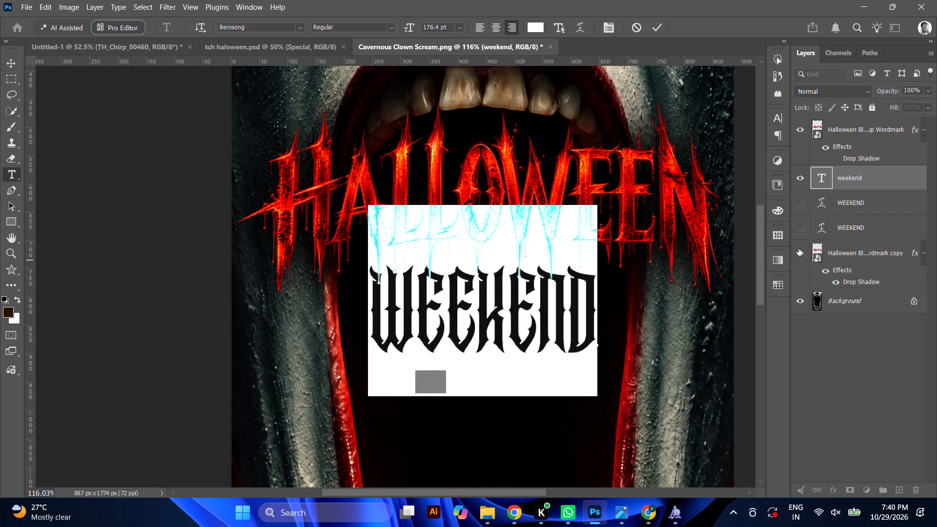
click(9, 63)
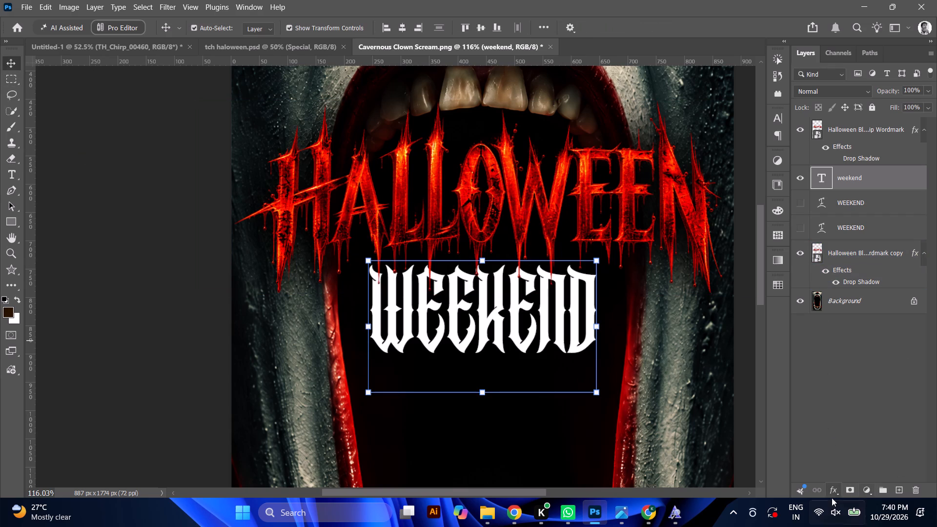
click(839, 488)
double_click(831, 492)
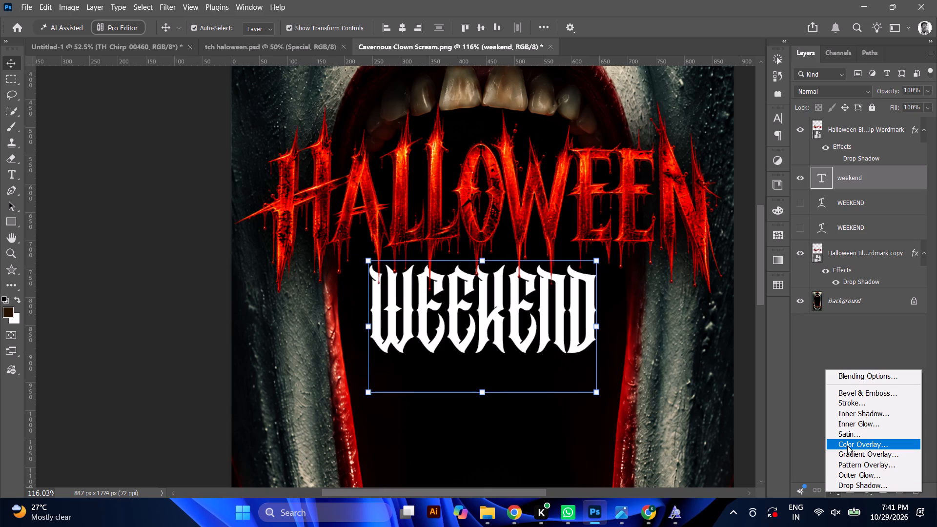
click(847, 446)
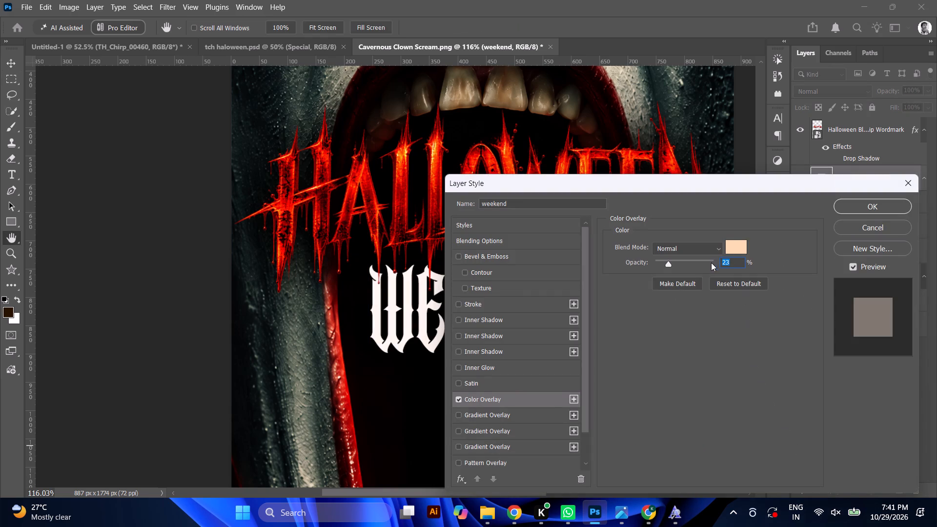
click(452, 431)
click(461, 431)
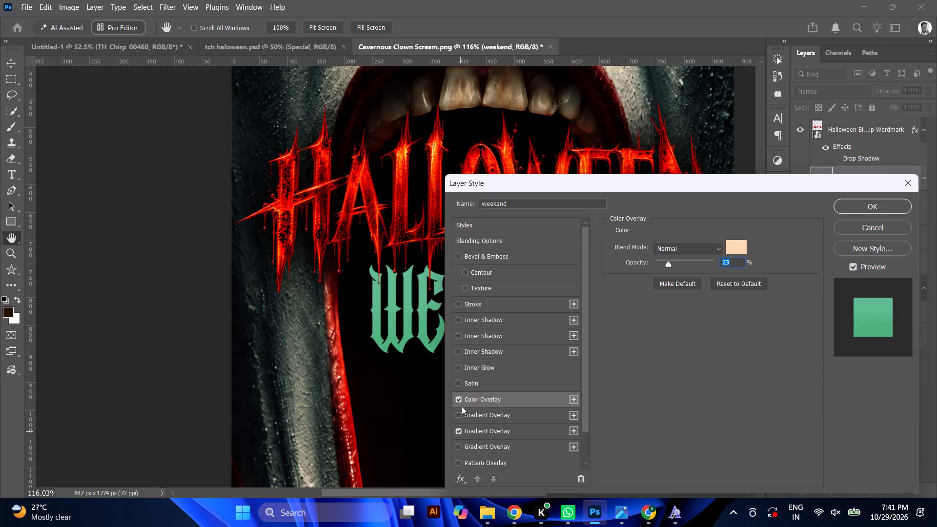
drag(460, 395, 460, 401)
click(483, 434)
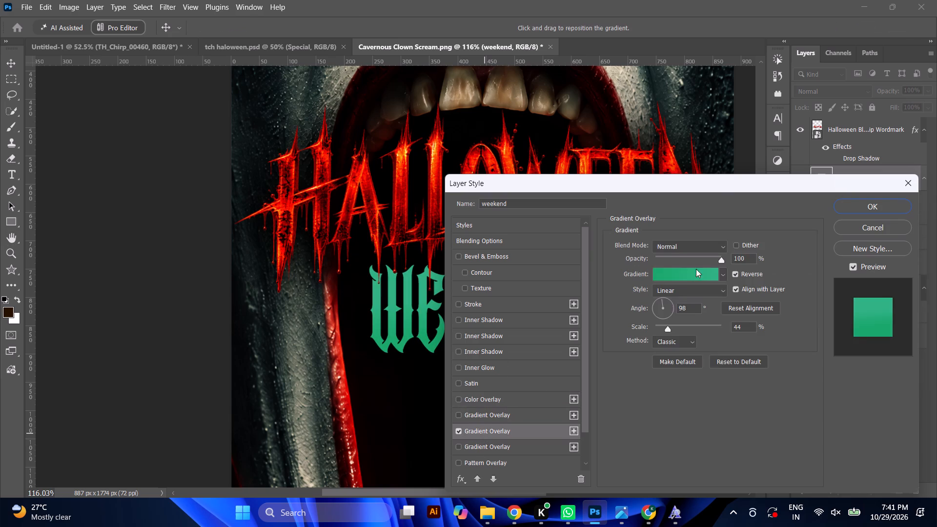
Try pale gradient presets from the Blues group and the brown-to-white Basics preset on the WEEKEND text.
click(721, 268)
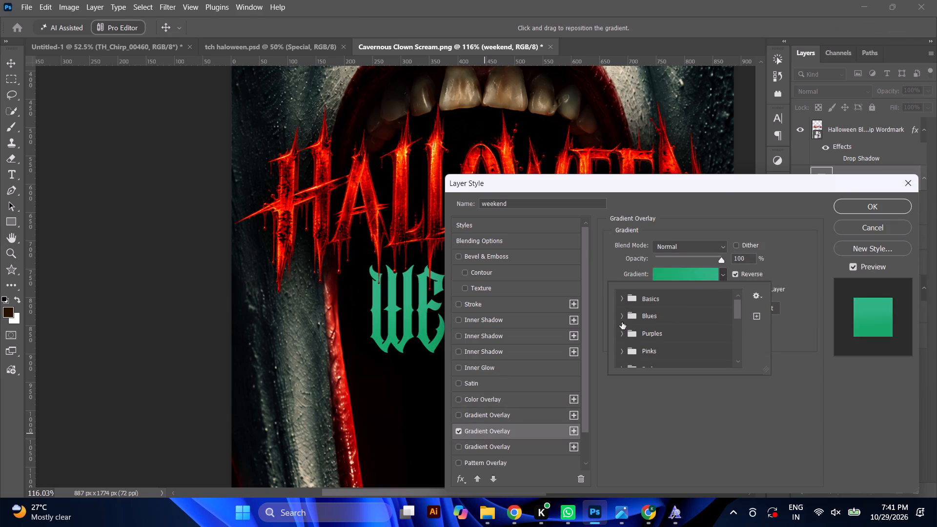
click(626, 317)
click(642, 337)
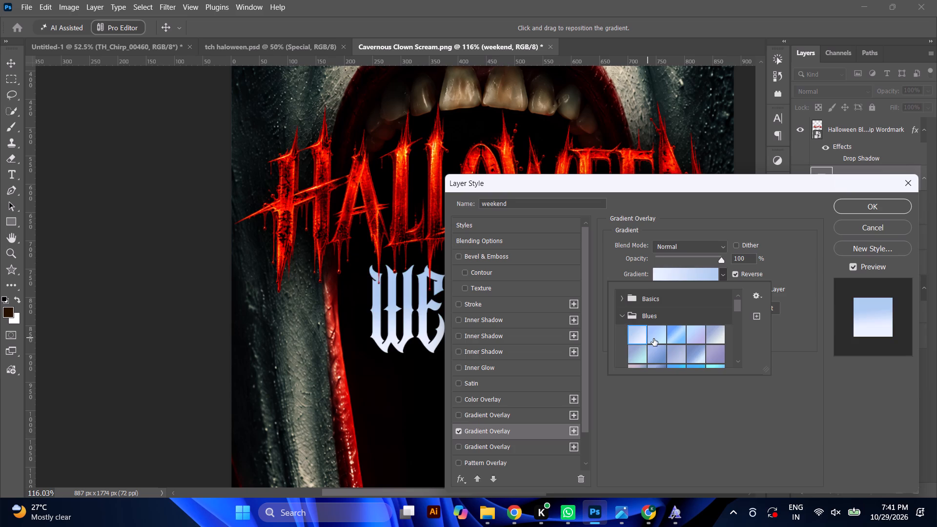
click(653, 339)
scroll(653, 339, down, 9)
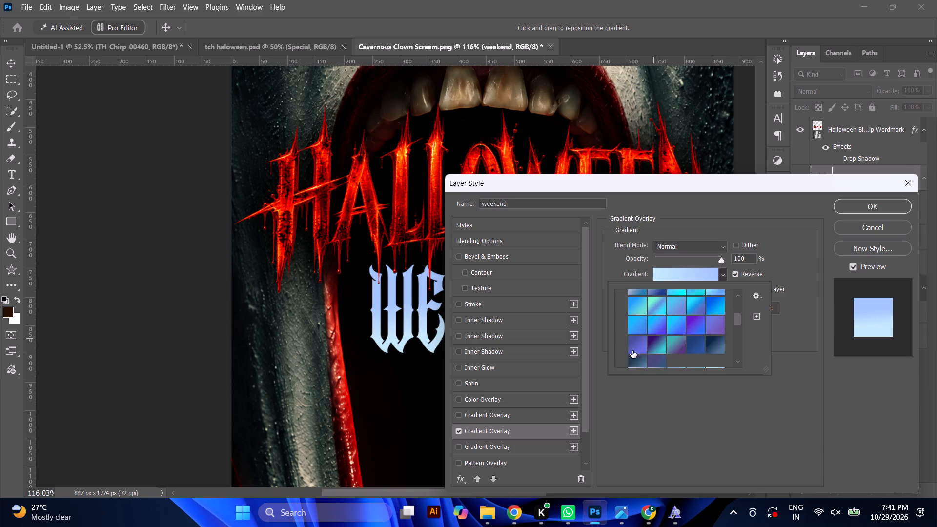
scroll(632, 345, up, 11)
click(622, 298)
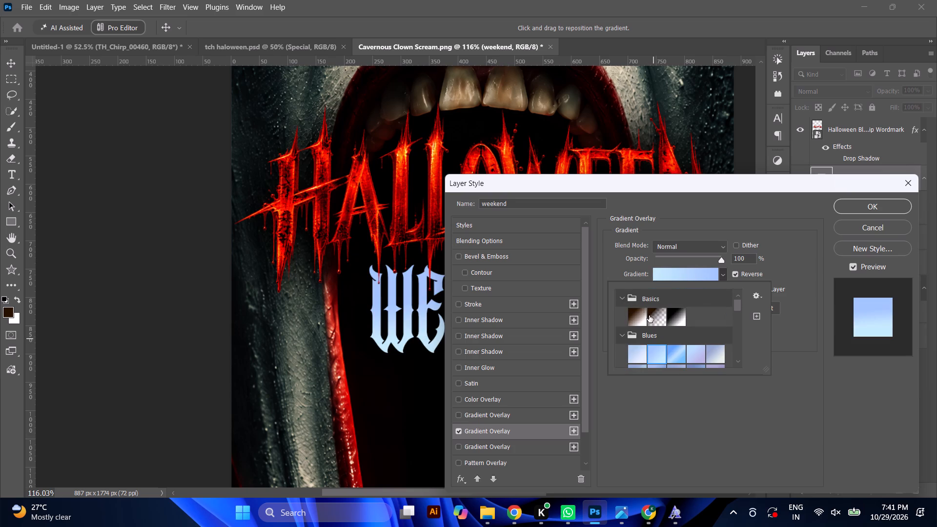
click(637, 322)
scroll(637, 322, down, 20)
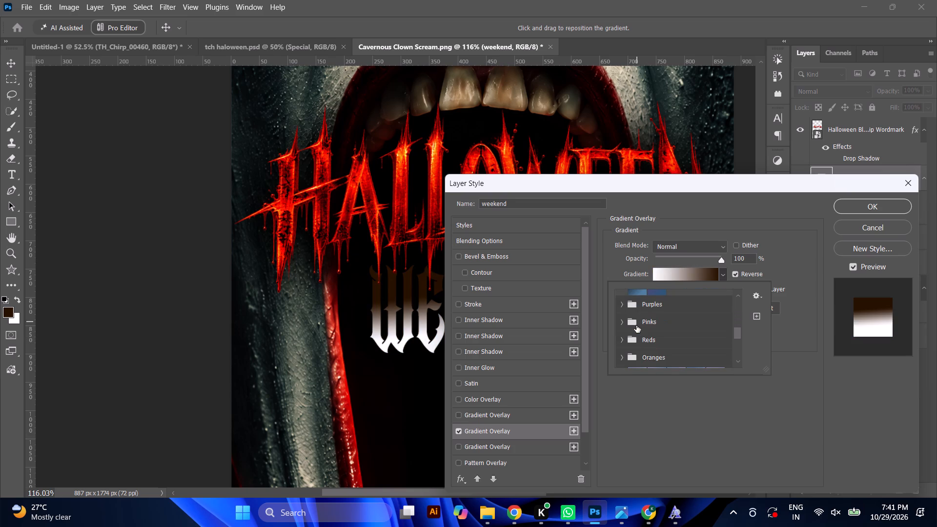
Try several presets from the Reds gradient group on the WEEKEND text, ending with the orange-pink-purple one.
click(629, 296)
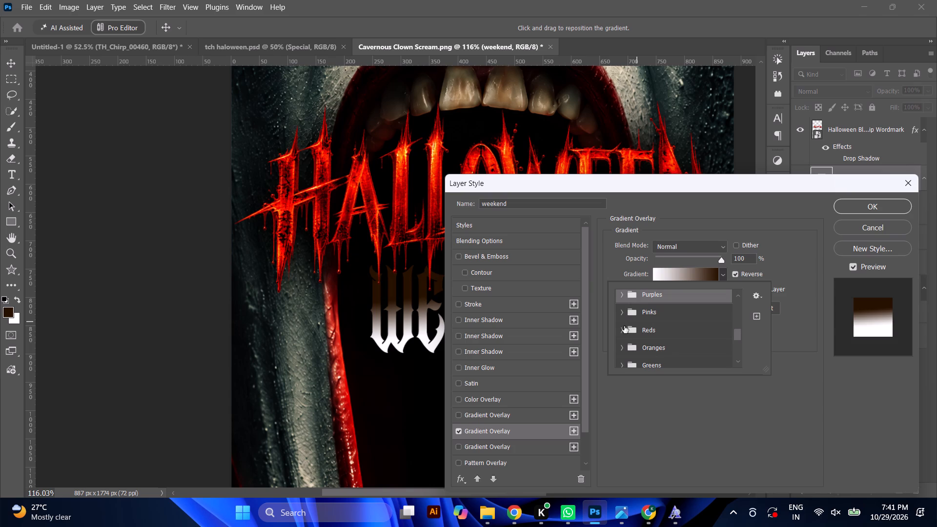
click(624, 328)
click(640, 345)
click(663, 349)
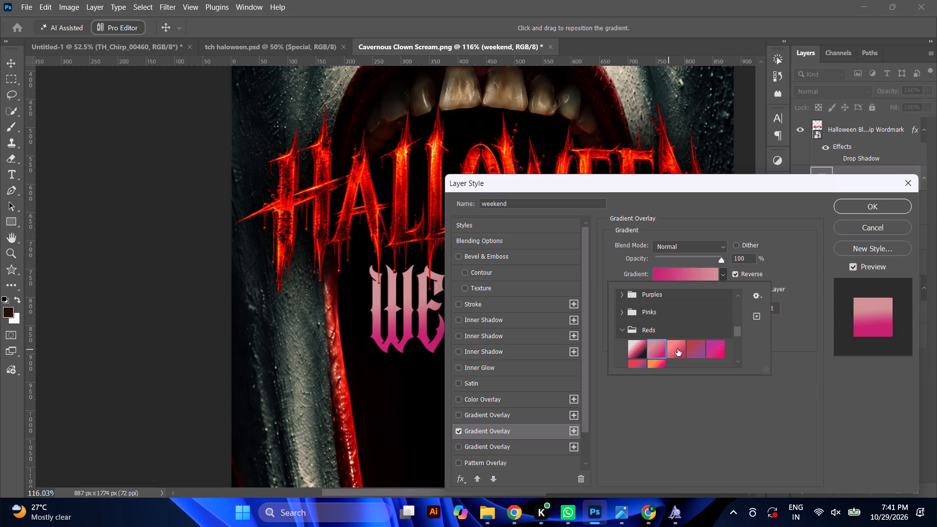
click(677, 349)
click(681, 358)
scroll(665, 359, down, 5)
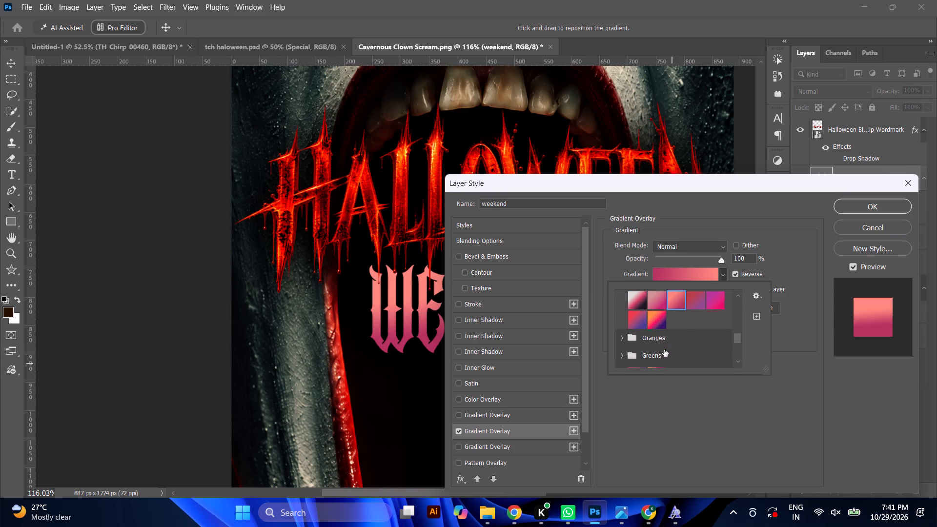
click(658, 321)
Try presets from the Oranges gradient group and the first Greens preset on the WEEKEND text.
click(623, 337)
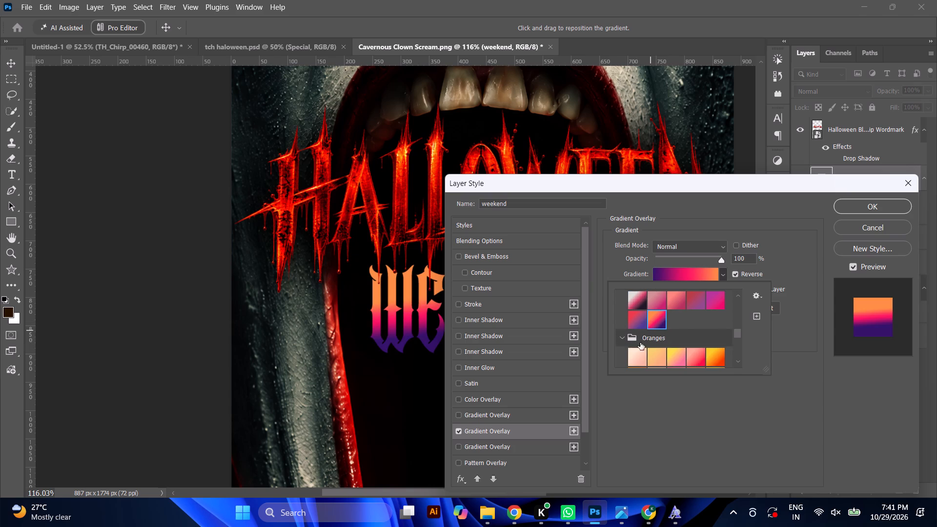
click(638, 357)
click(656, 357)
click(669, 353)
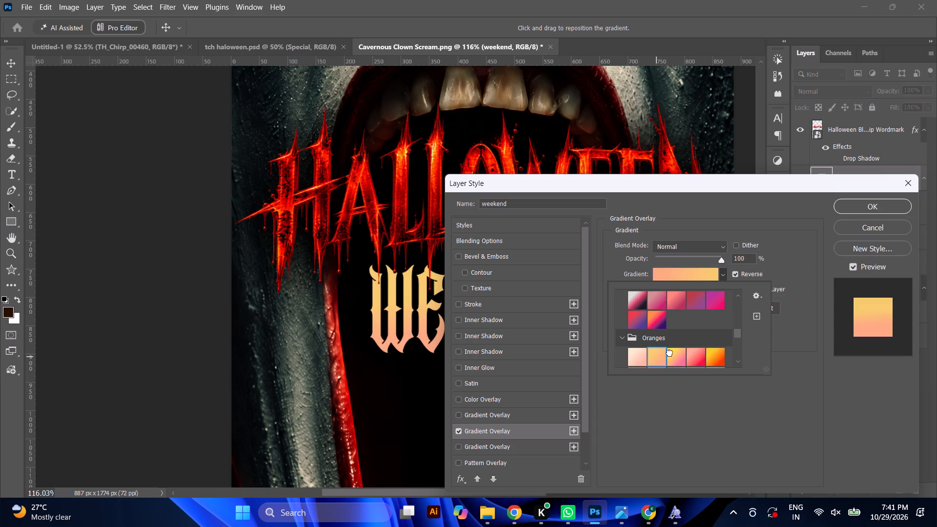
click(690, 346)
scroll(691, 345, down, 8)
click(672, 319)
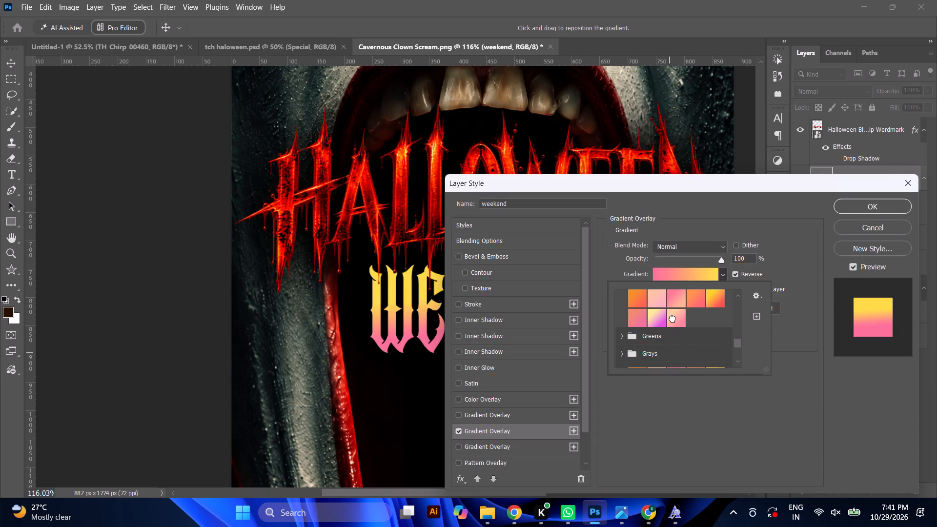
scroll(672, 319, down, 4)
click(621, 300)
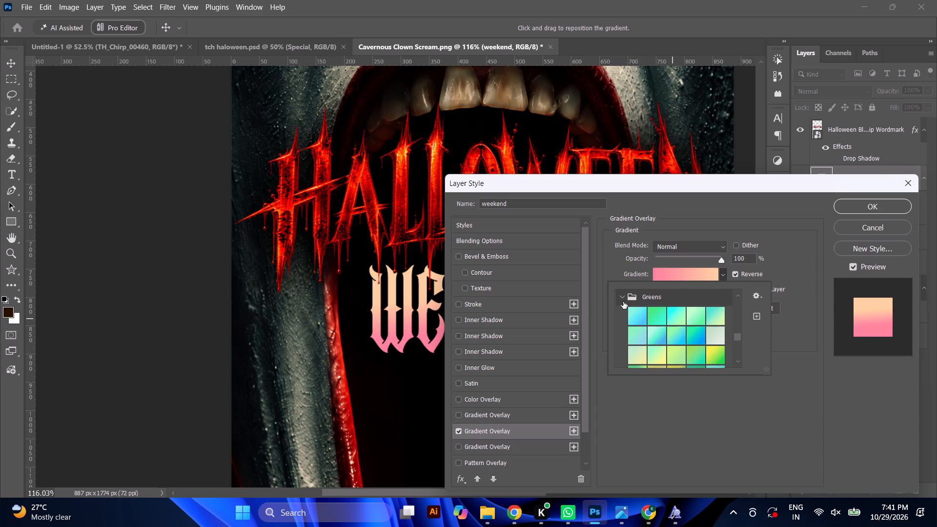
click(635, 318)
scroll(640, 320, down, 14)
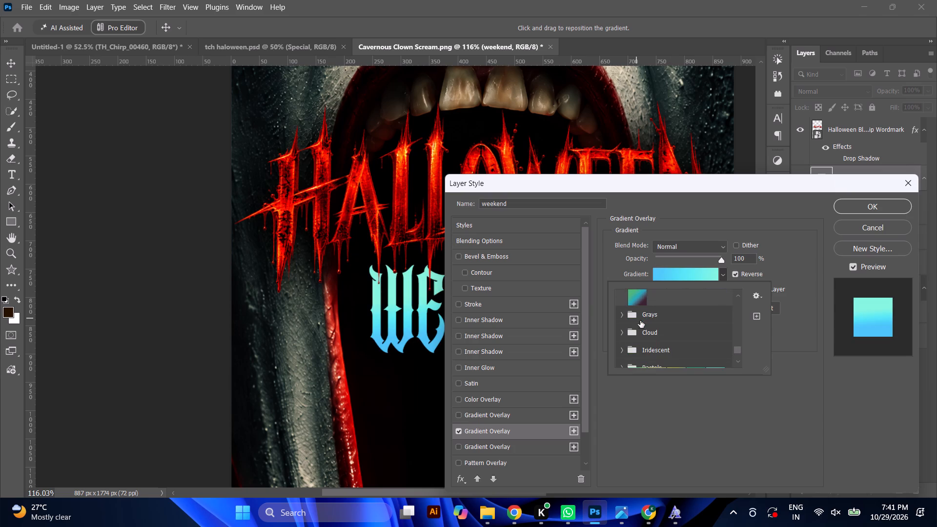
Set the WEEKEND gradient to the second preset in the Grays group and apply the layer style.
click(624, 319)
click(640, 334)
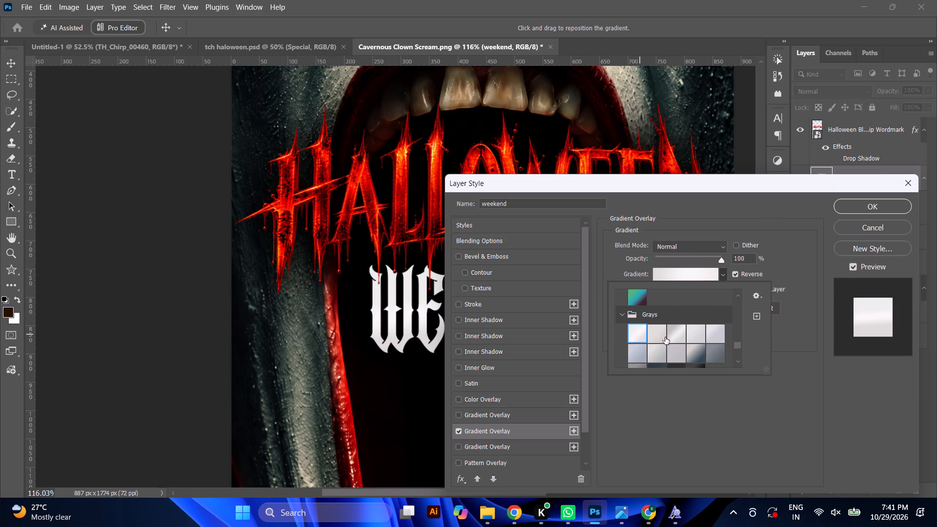
click(655, 333)
click(854, 214)
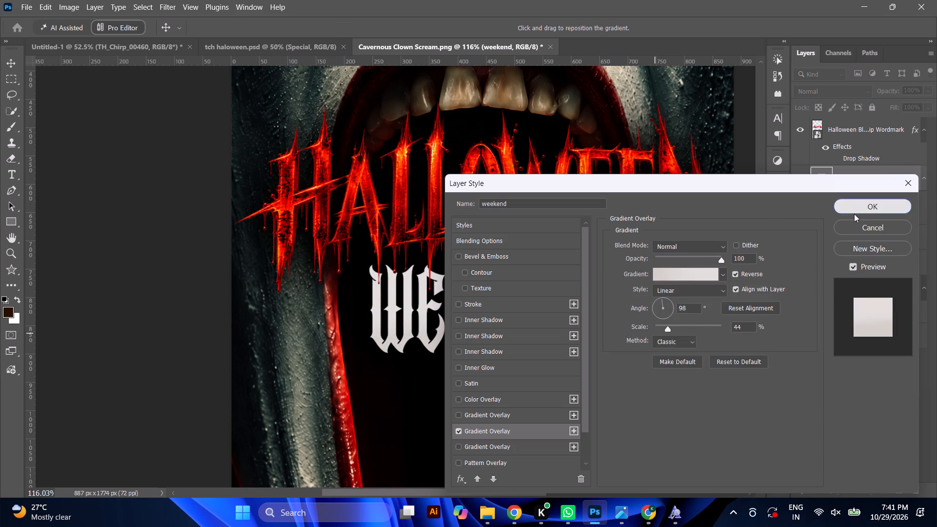
Add Bevel & Emboss to the WEEKEND text using Outer Bevel, the Chisel Hard technique and 511% depth.
alt+scroll(616, 264, down, 6)
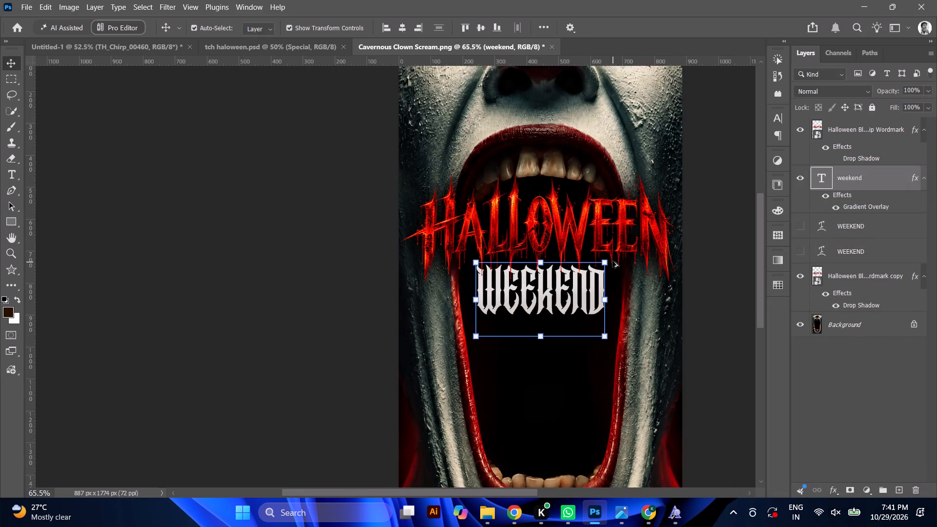
alt+scroll(612, 261, down, 4)
alt+scroll(604, 295, up, 16)
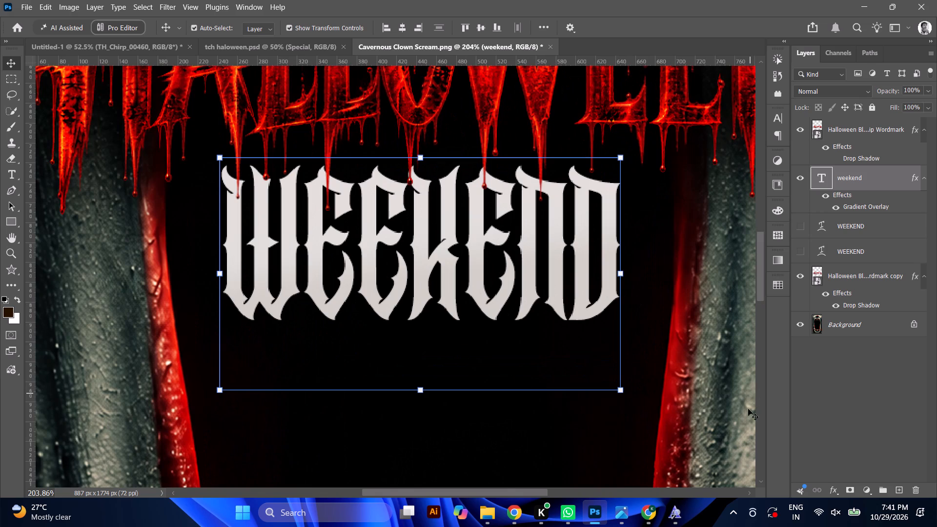
click(836, 486)
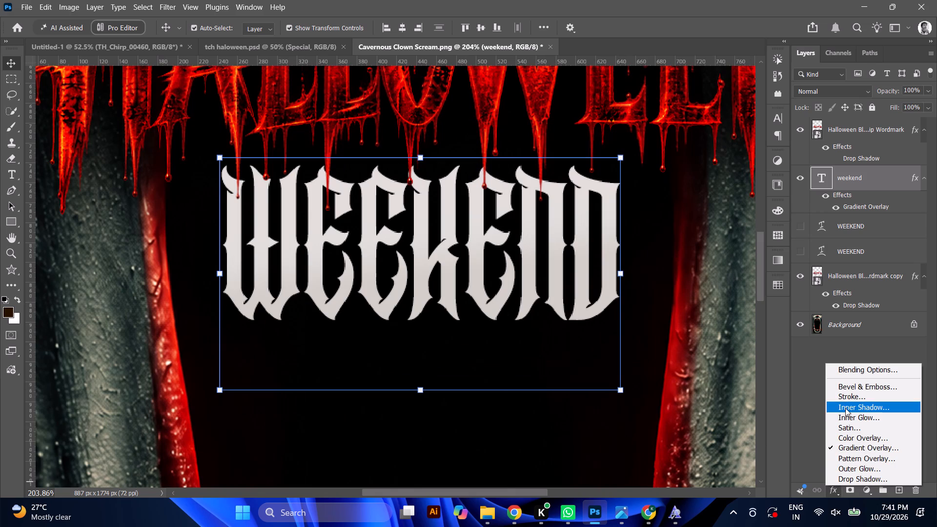
click(849, 389)
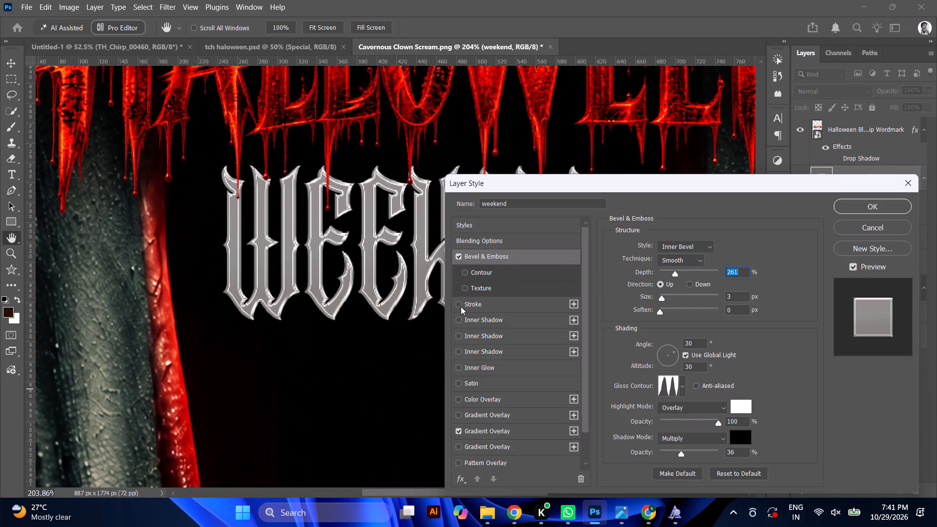
click(666, 271)
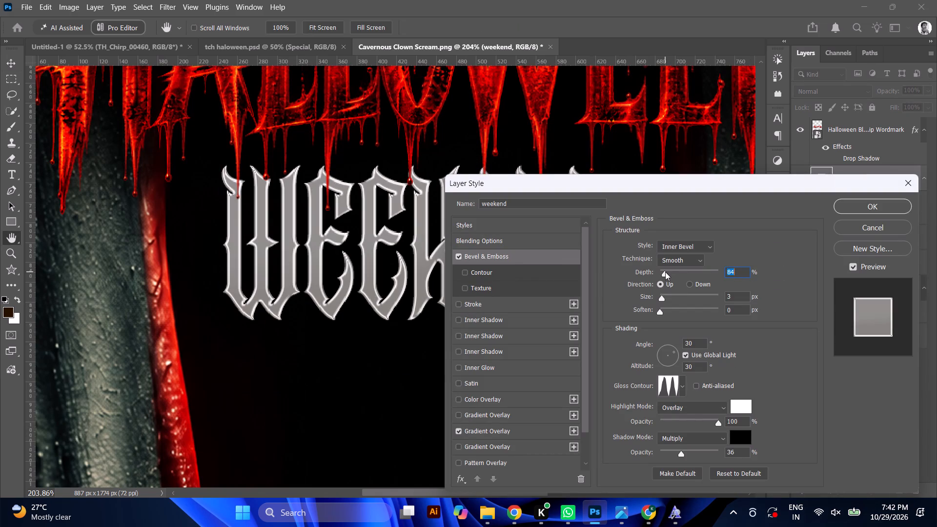
click(693, 245)
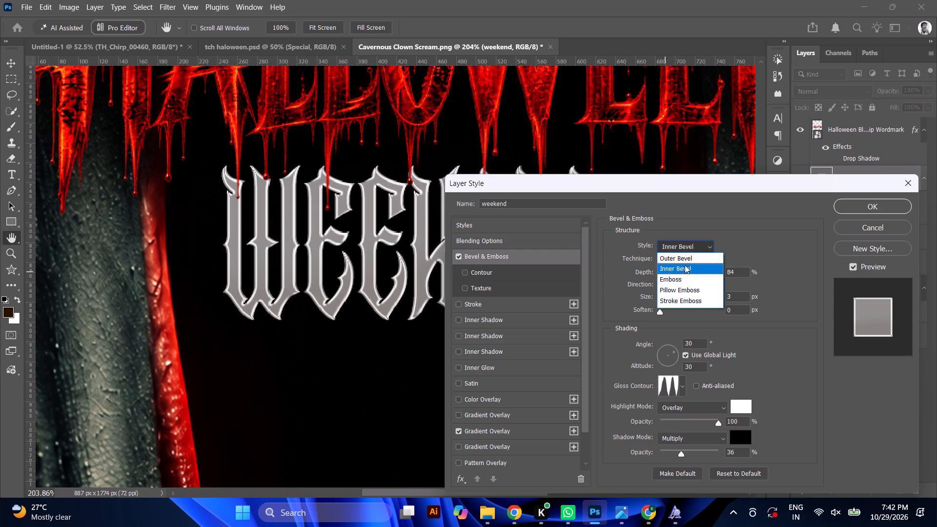
click(685, 260)
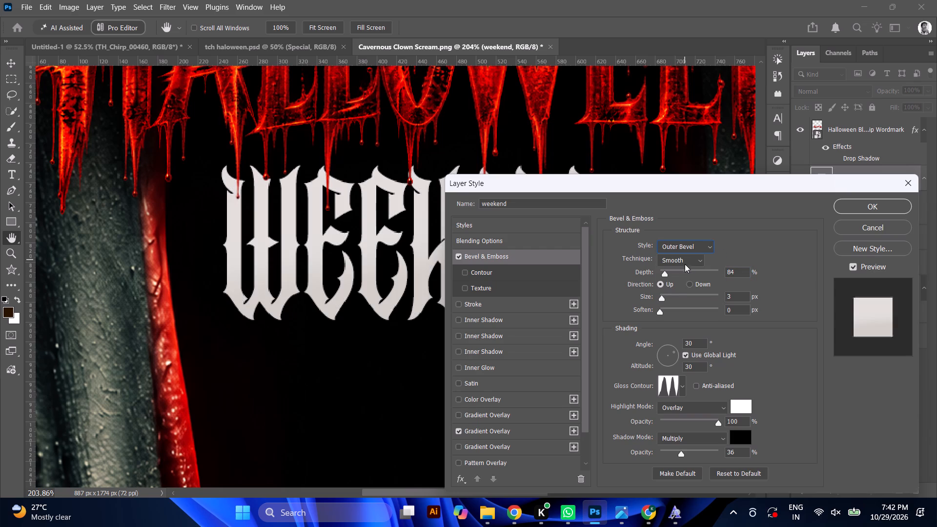
click(688, 262)
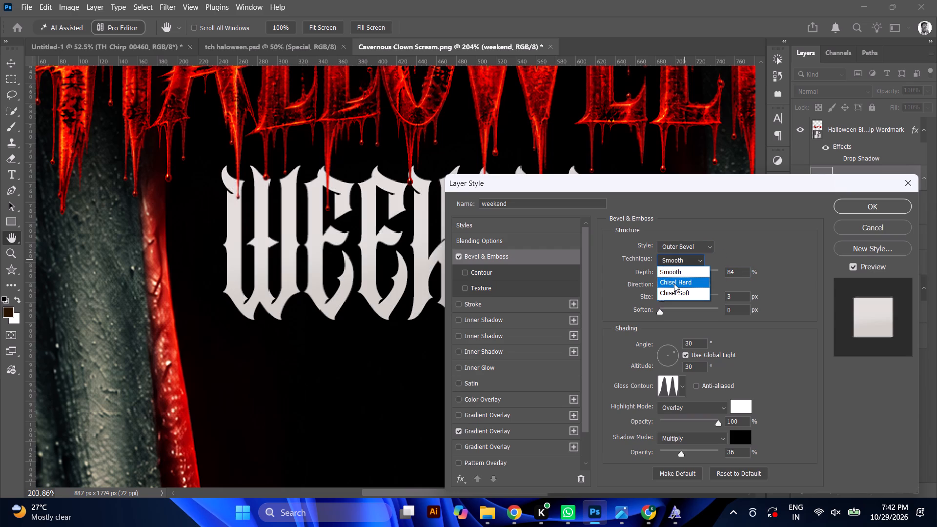
click(674, 286)
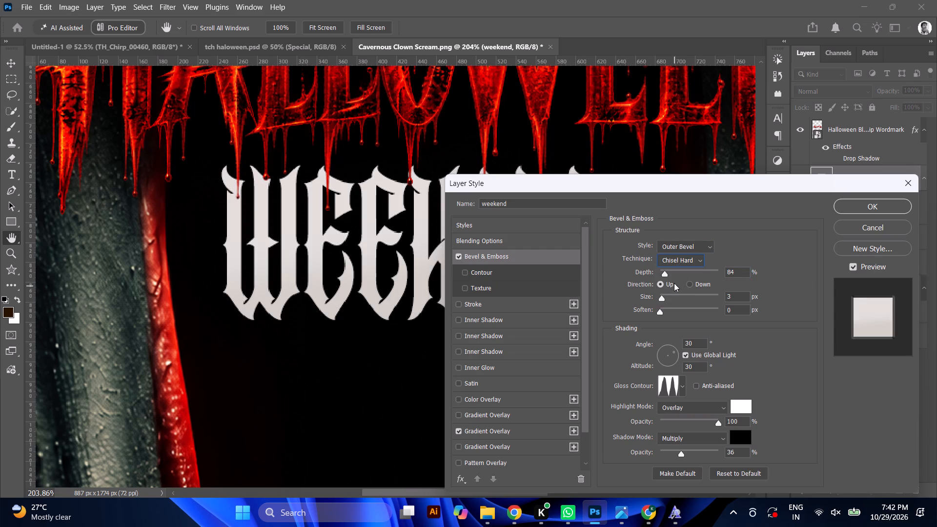
click(673, 272)
drag(679, 274, 690, 274)
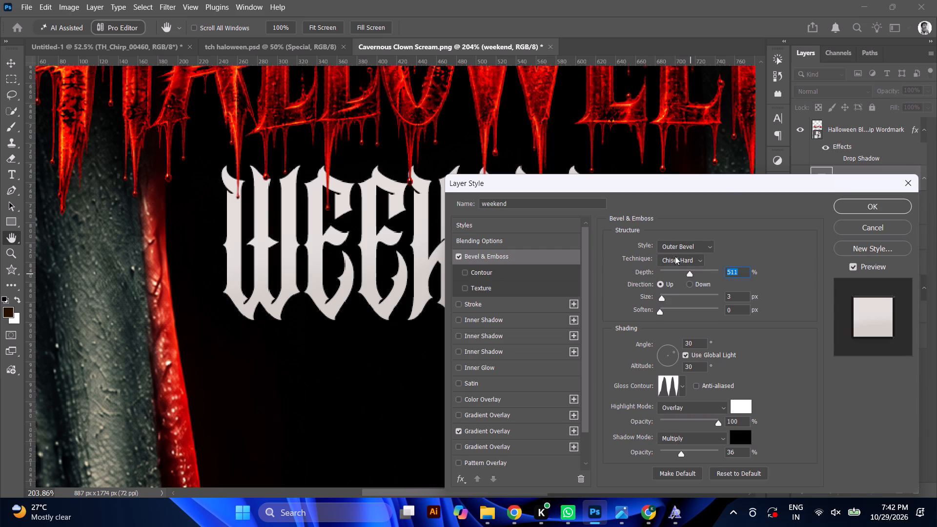
Change the WEEKEND bevel to the Emboss style with 188% depth, 13 px size and 1 px soften.
click(678, 247)
click(680, 280)
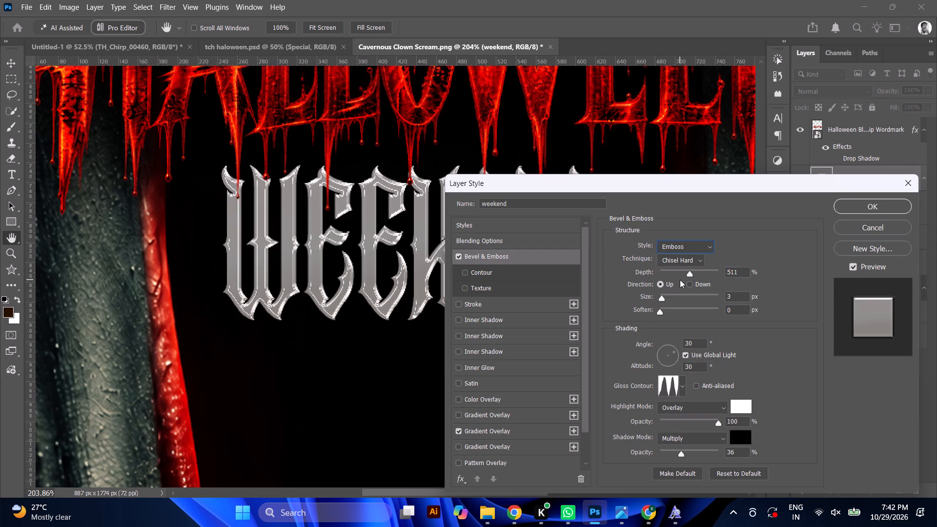
click(675, 270)
click(672, 271)
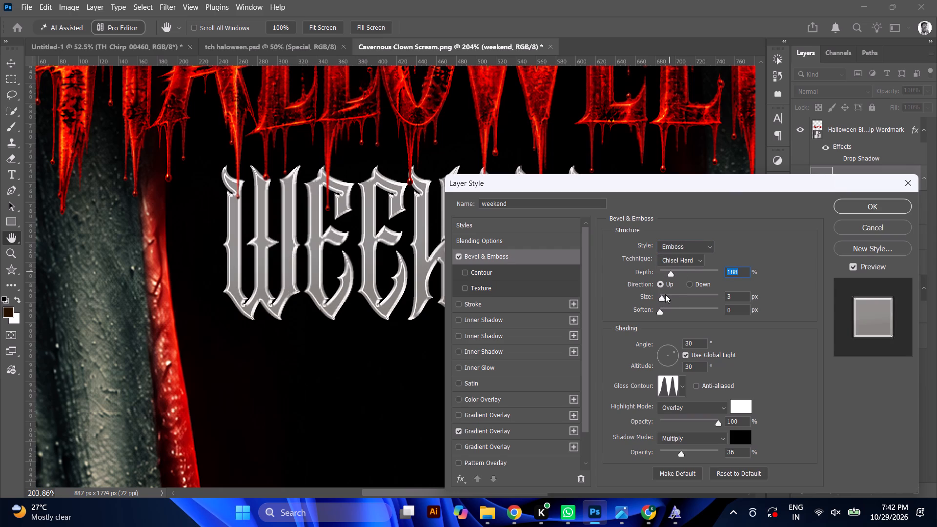
drag(664, 296, 682, 298)
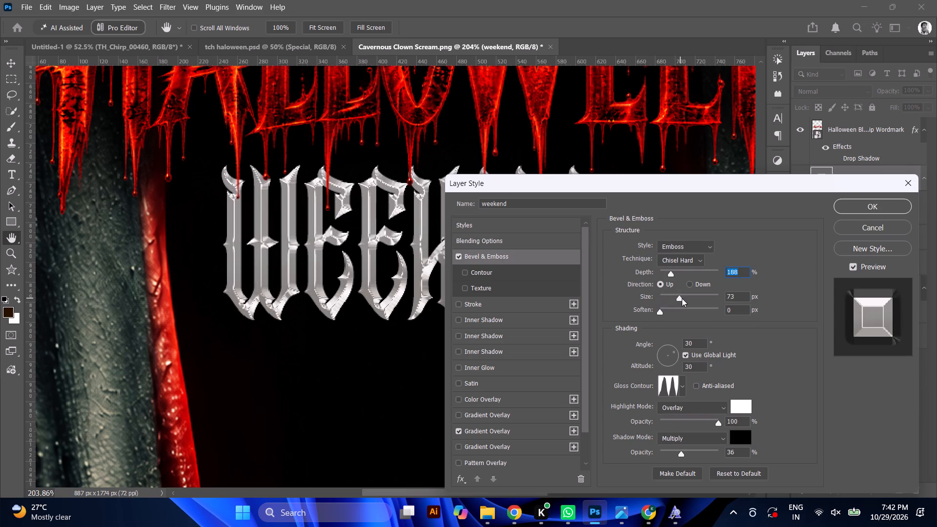
drag(682, 298, 669, 307)
drag(669, 307, 667, 315)
drag(661, 314, 673, 316)
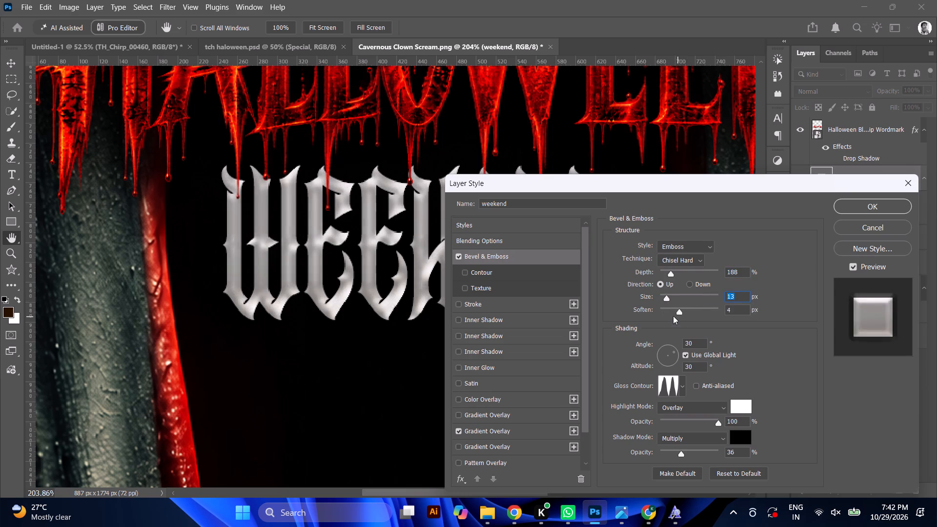
drag(673, 316, 665, 319)
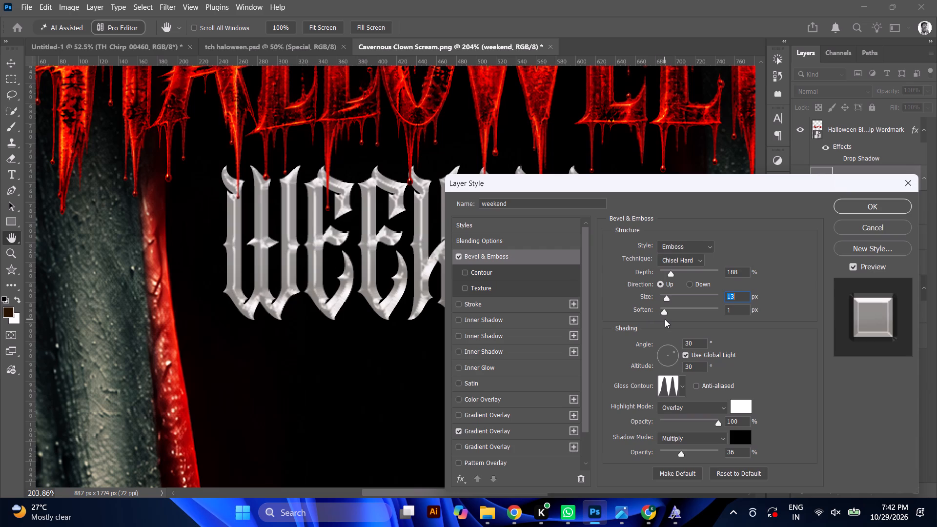
drag(665, 319, 663, 319)
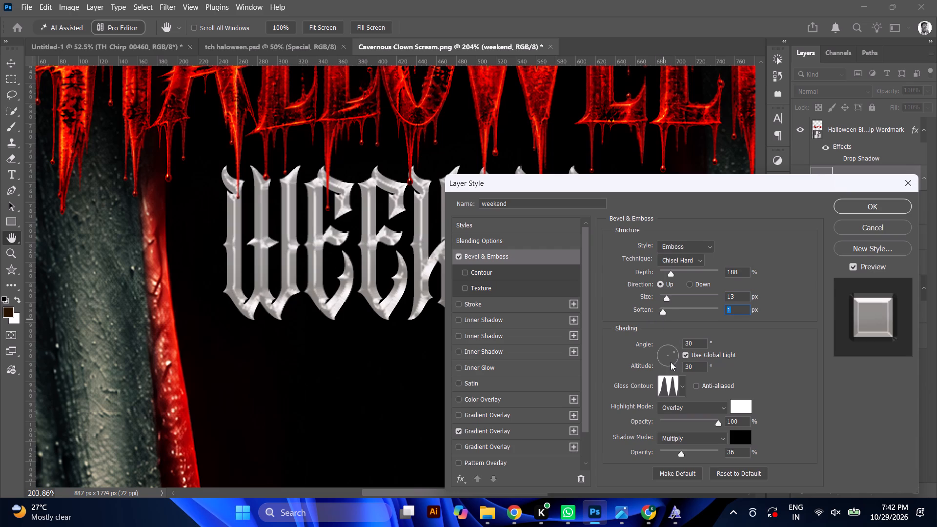
Set the bevel's gloss contour to the first, linear preset and apply the layer style to WEEKEND.
click(683, 380)
click(612, 411)
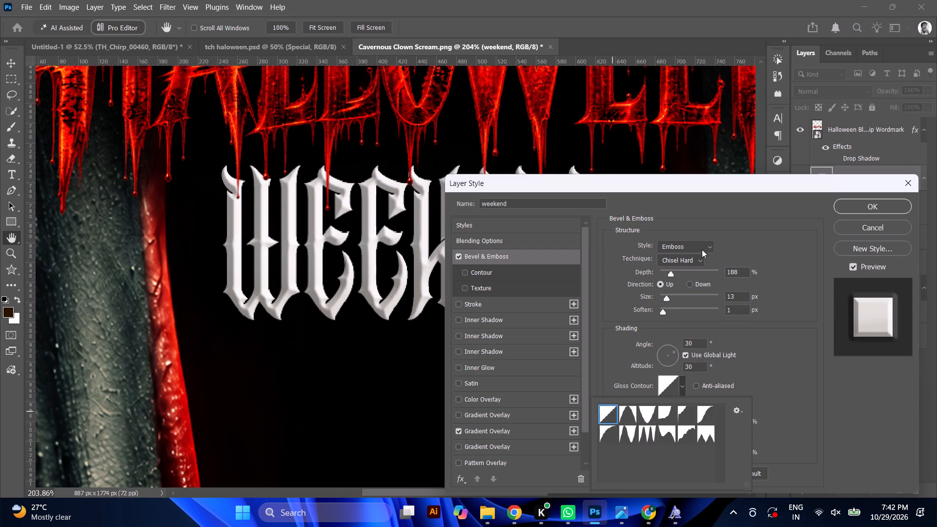
click(876, 203)
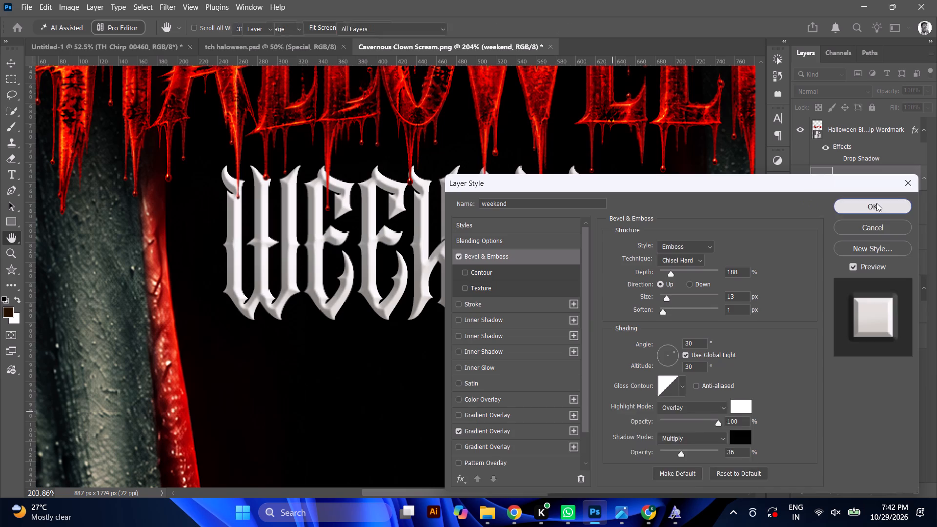
Examine the embossed WEEKEND text up close and its fit beneath HALLOWEEN in the whole poster.
alt+scroll(648, 269, down, 10)
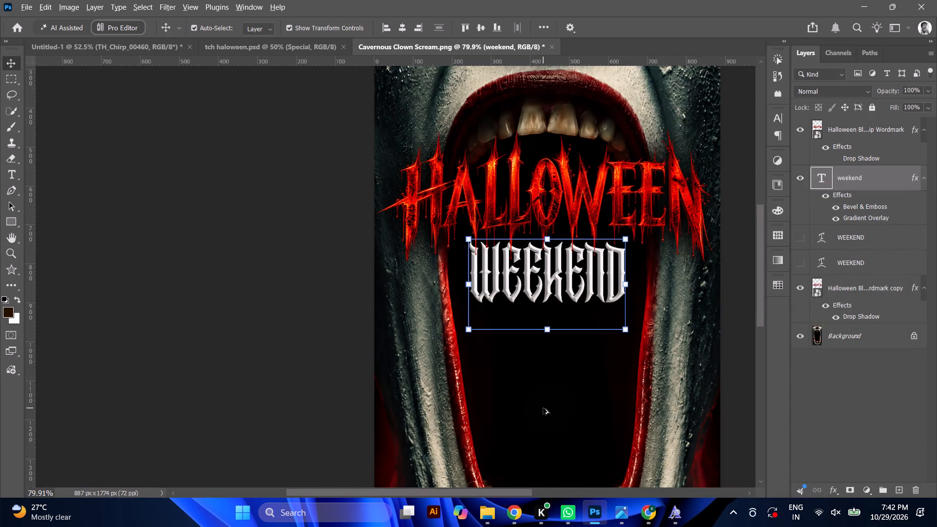
alt+scroll(543, 408, down, 4)
alt+scroll(626, 344, up, 4)
drag(506, 489, 552, 491)
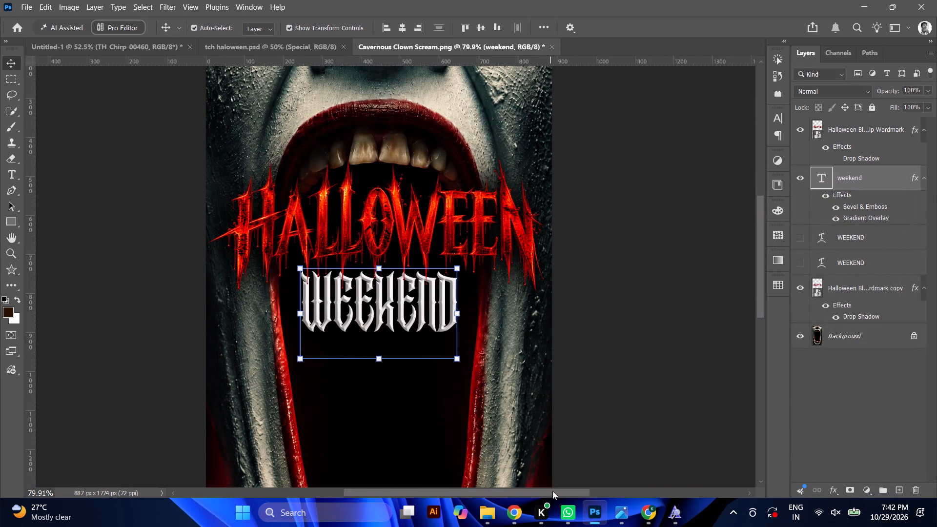
drag(552, 491, 584, 477)
scroll(342, 293, down, 5)
alt+scroll(91, 233, down, 5)
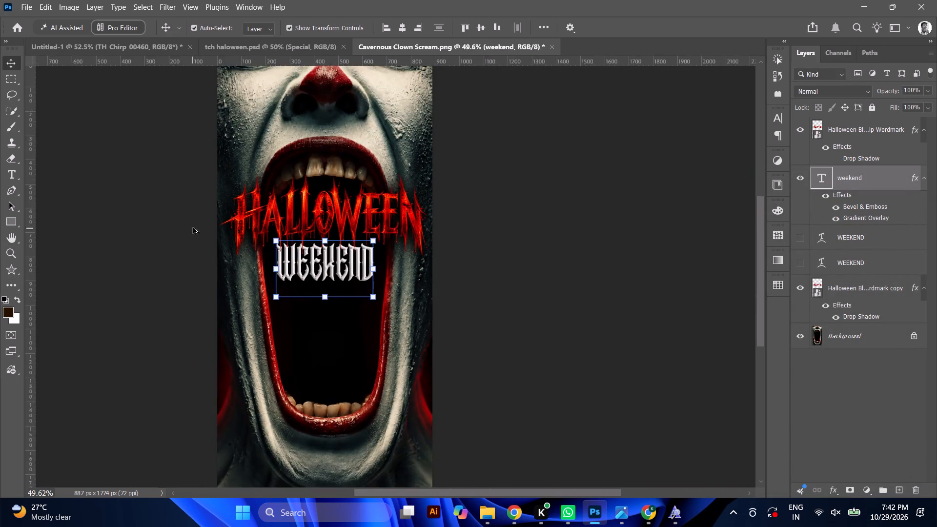
alt+scroll(193, 226, up, 12)
alt+scroll(556, 175, down, 6)
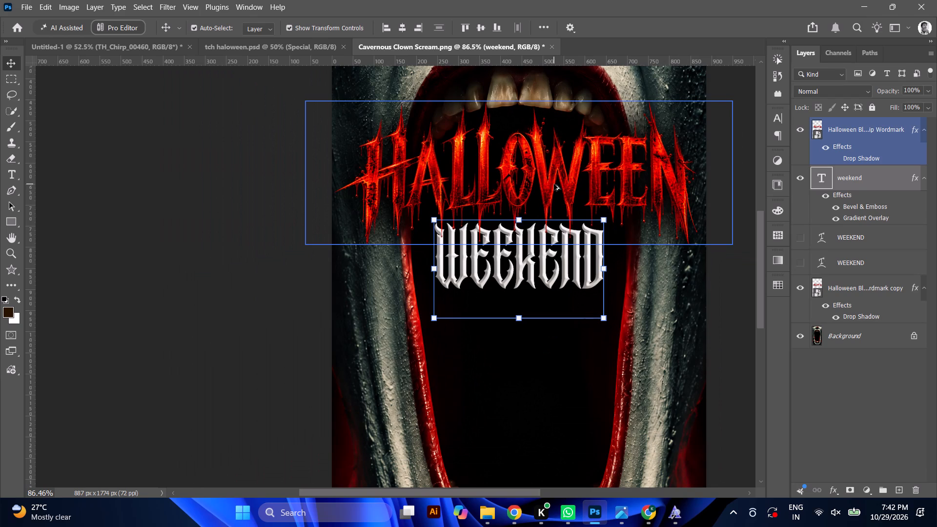
alt+scroll(554, 175, down, 6)
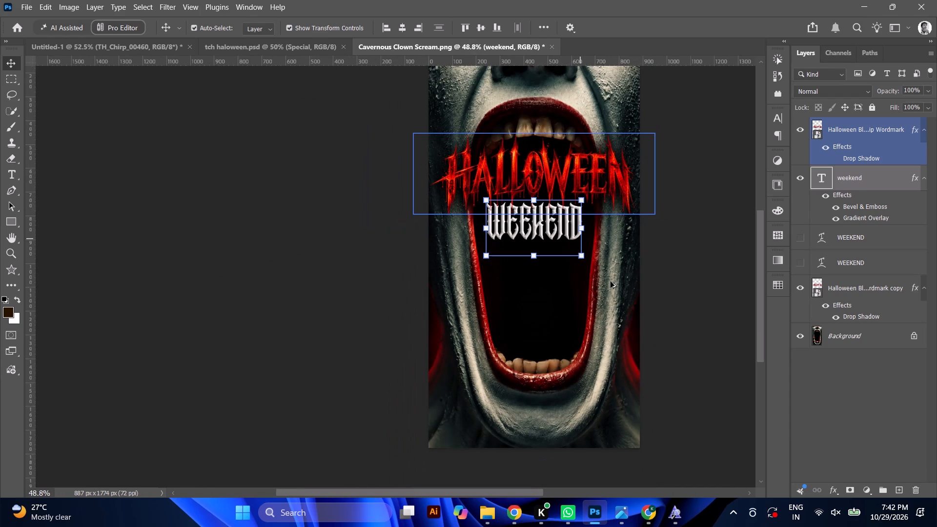
alt+scroll(681, 242, up, 11)
alt+scroll(573, 185, up, 6)
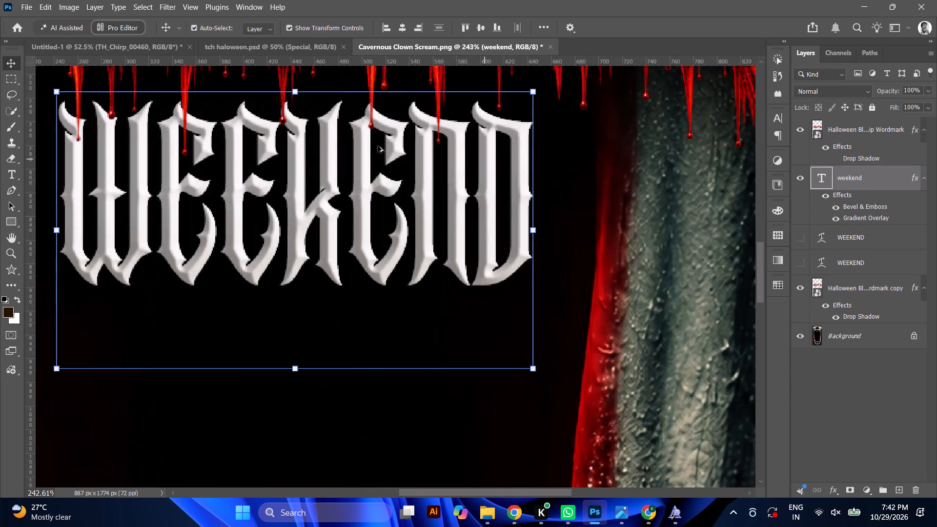
alt+scroll(352, 150, down, 10)
alt+scroll(288, 160, down, 5)
scroll(268, 167, up, 6)
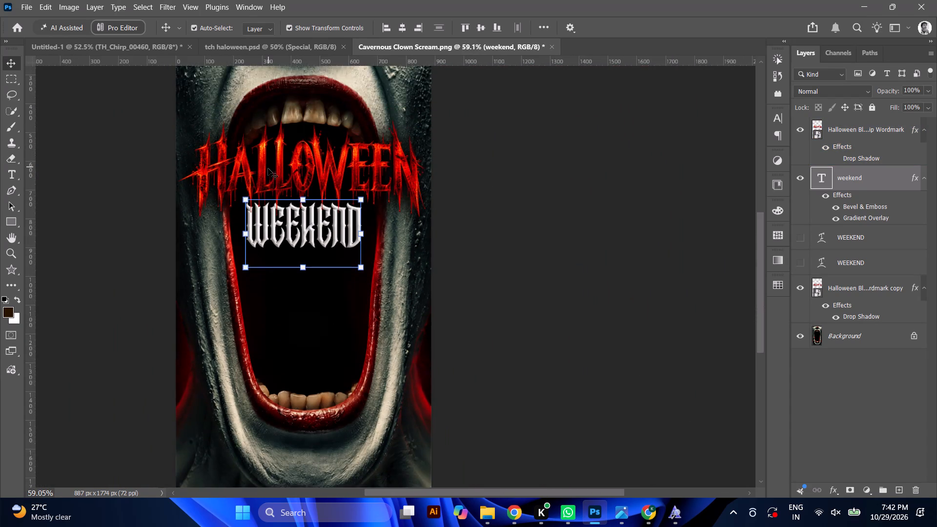
scroll(268, 168, up, 5)
alt+scroll(223, 187, up, 6)
alt+scroll(487, 260, up, 4)
alt+scroll(287, 258, down, 5)
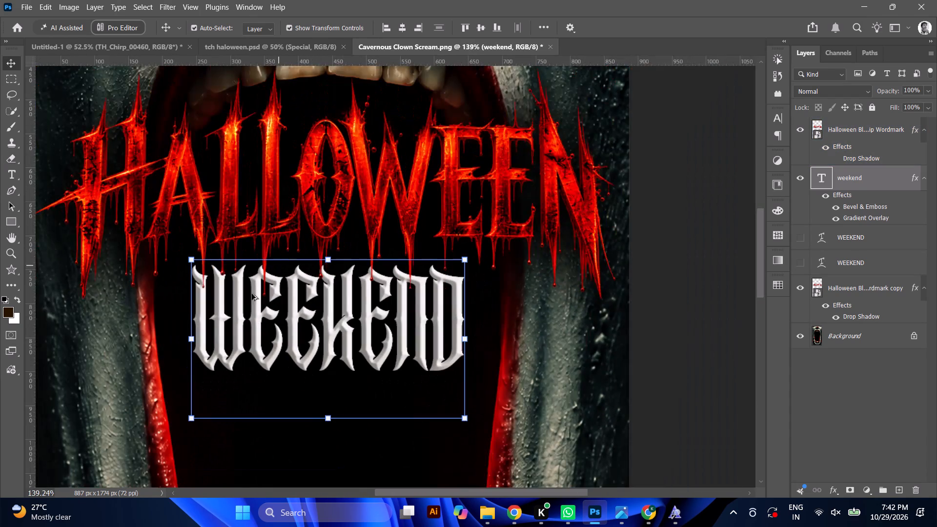
drag(450, 494, 423, 487)
scroll(364, 299, down, 5)
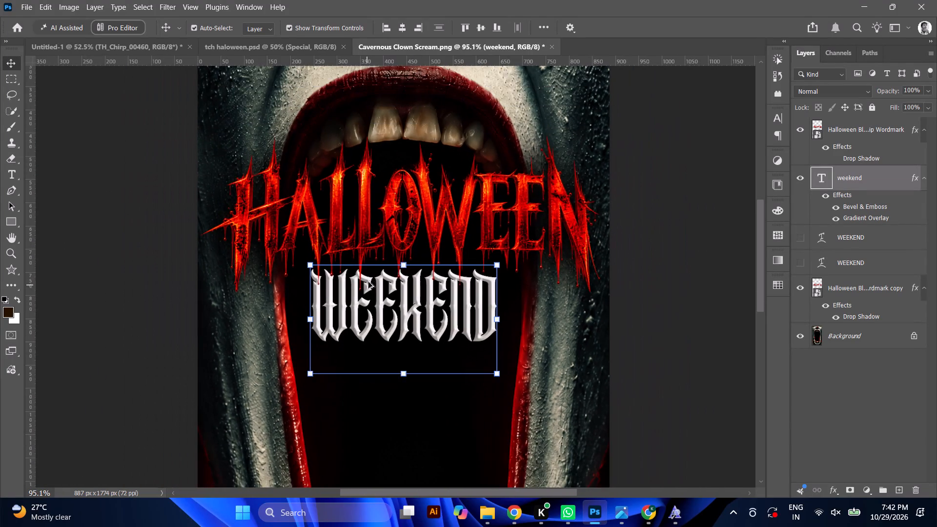
alt+scroll(369, 277, down, 11)
alt+scroll(351, 276, up, 11)
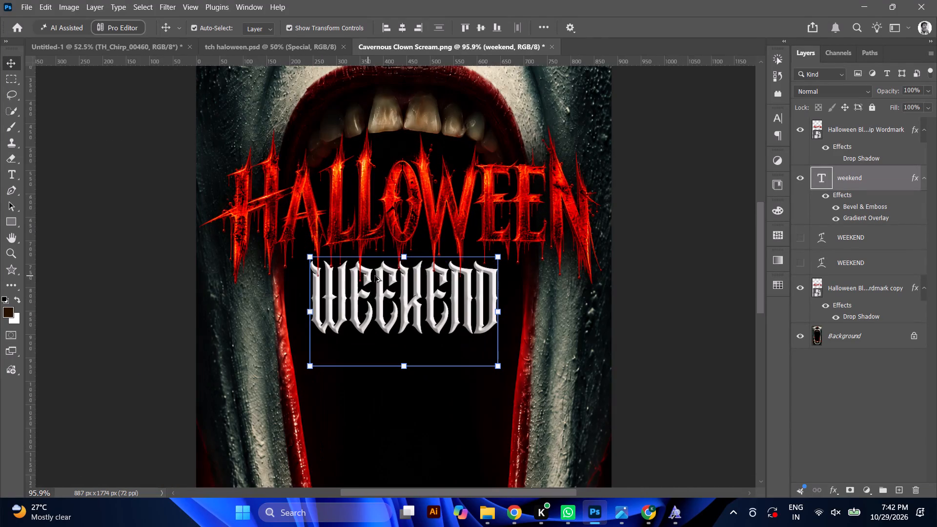
alt+scroll(411, 268, down, 15)
alt+scroll(408, 297, up, 16)
click(834, 401)
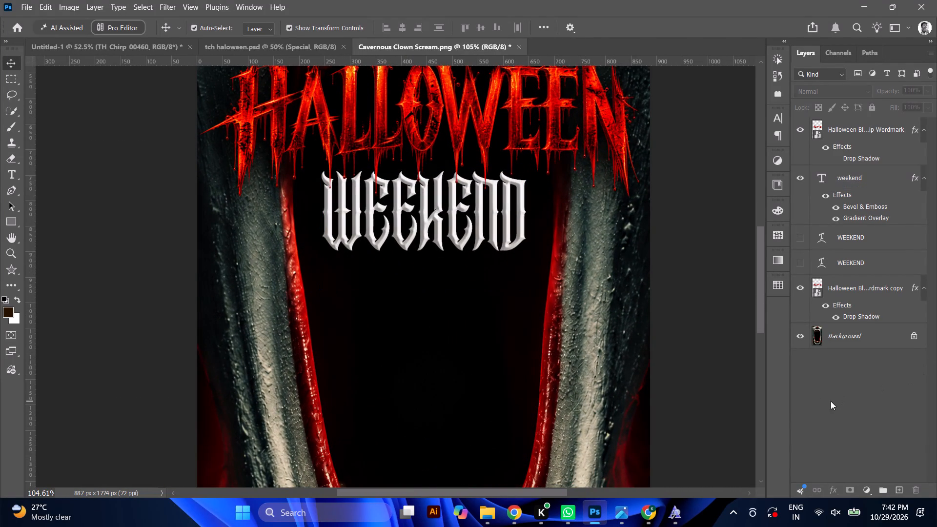
alt+scroll(439, 252, down, 3)
alt+scroll(431, 225, up, 12)
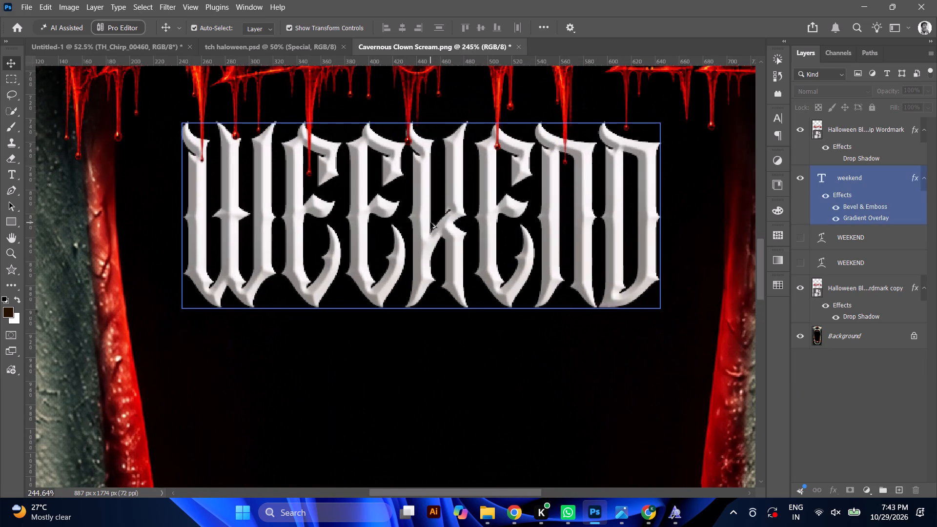
alt+scroll(430, 223, down, 16)
scroll(486, 202, up, 5)
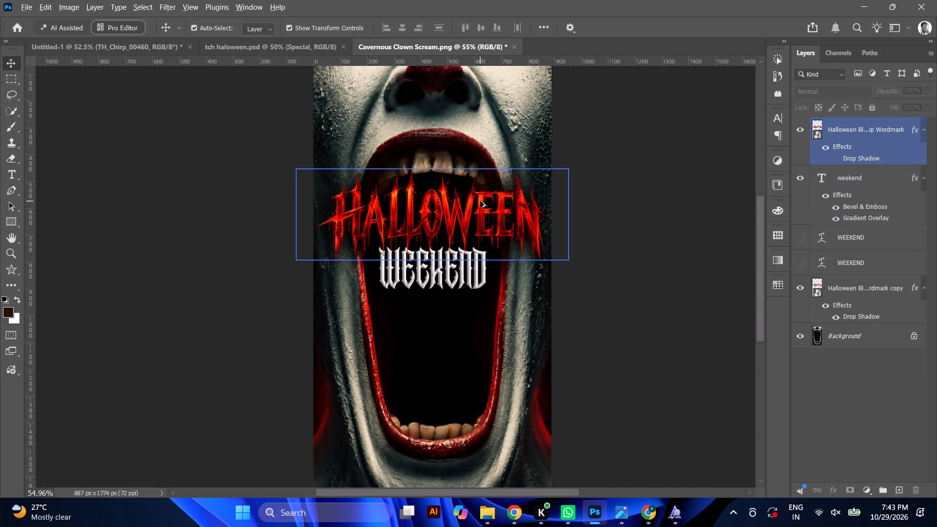
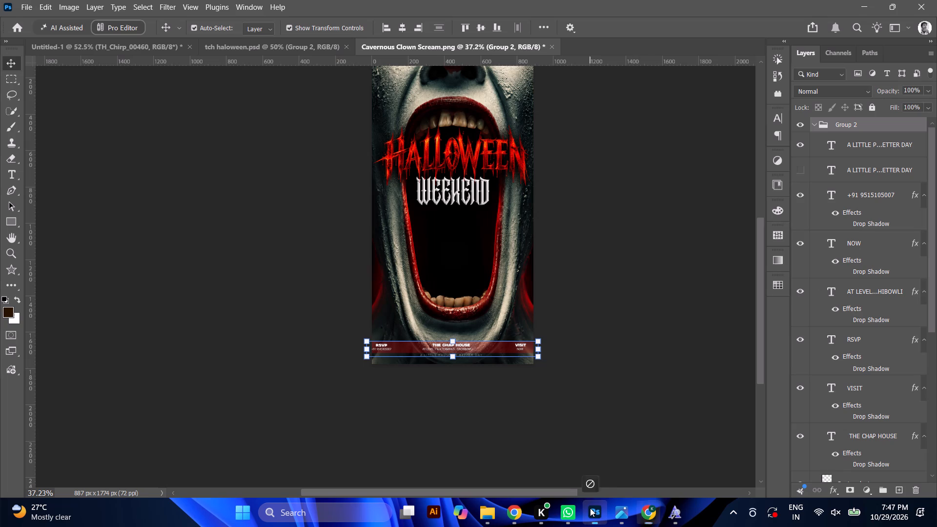
drag(590, 508, 483, 279)
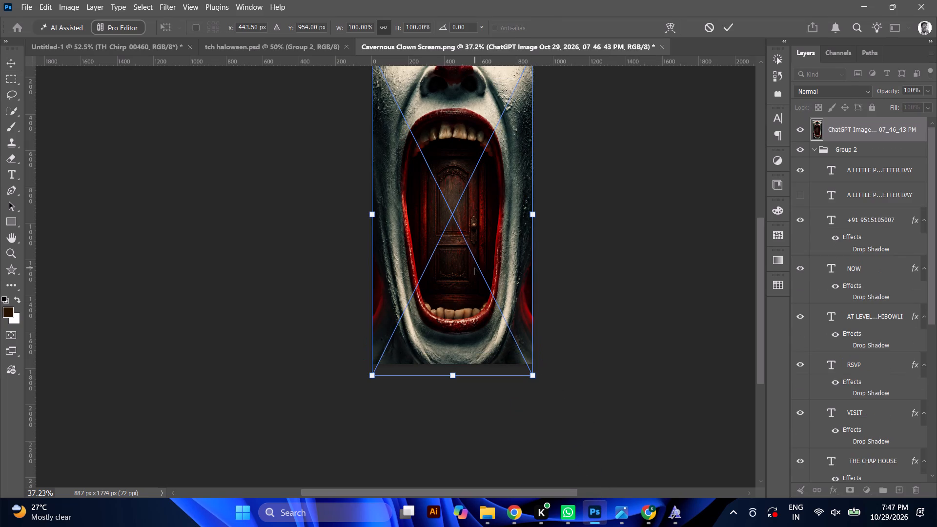
Move the door image layer down the stack to directly below the weekend text layer.
drag(860, 128, 863, 231)
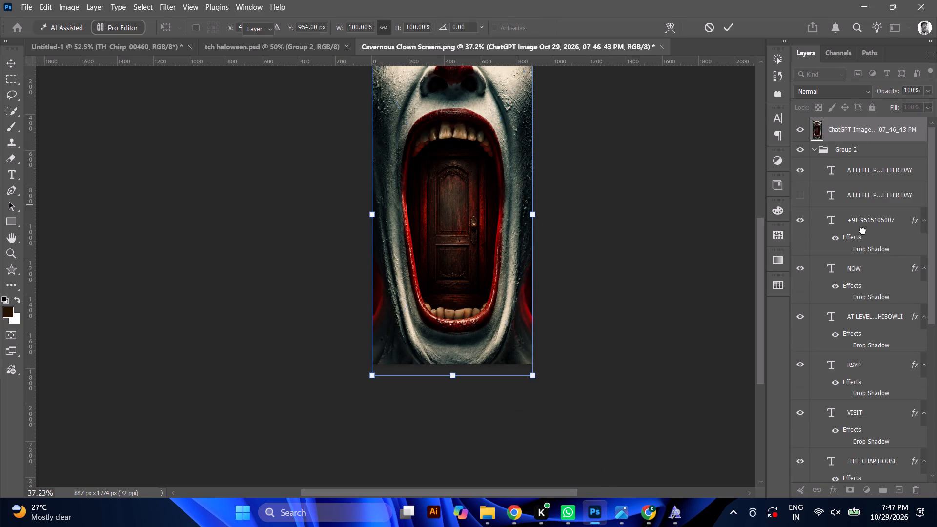
drag(863, 231, 858, 505)
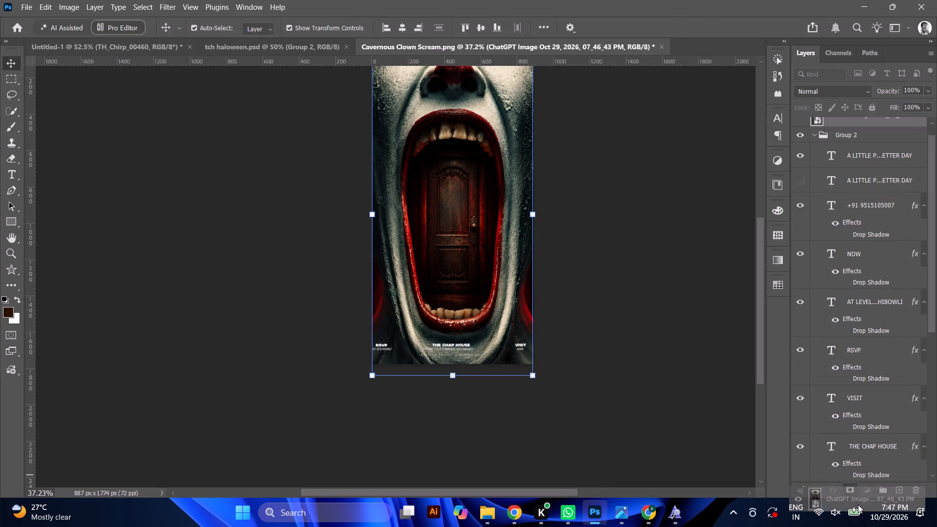
drag(858, 505, 860, 377)
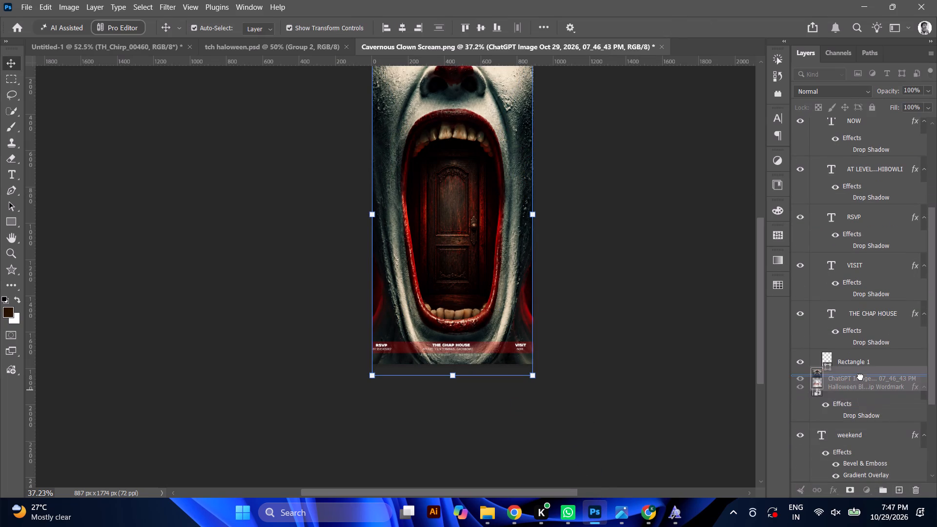
drag(860, 377, 863, 429)
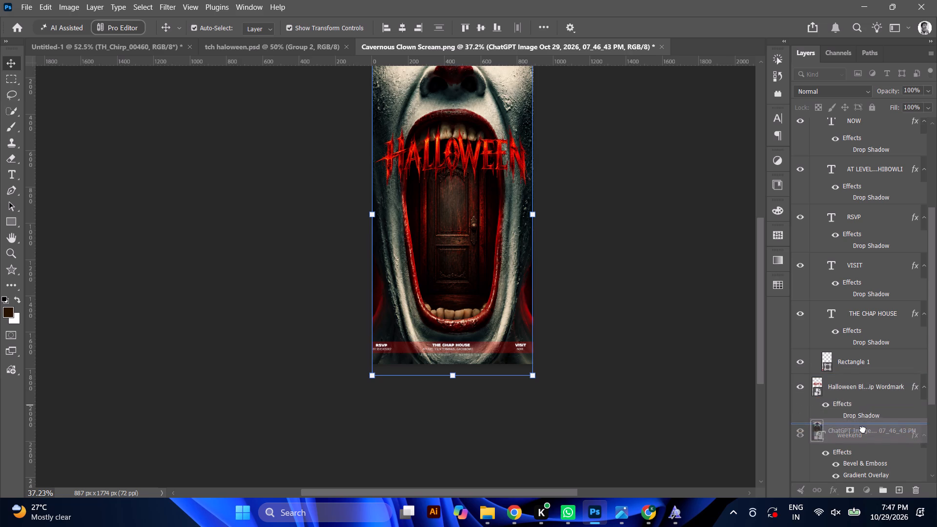
drag(863, 429, 858, 470)
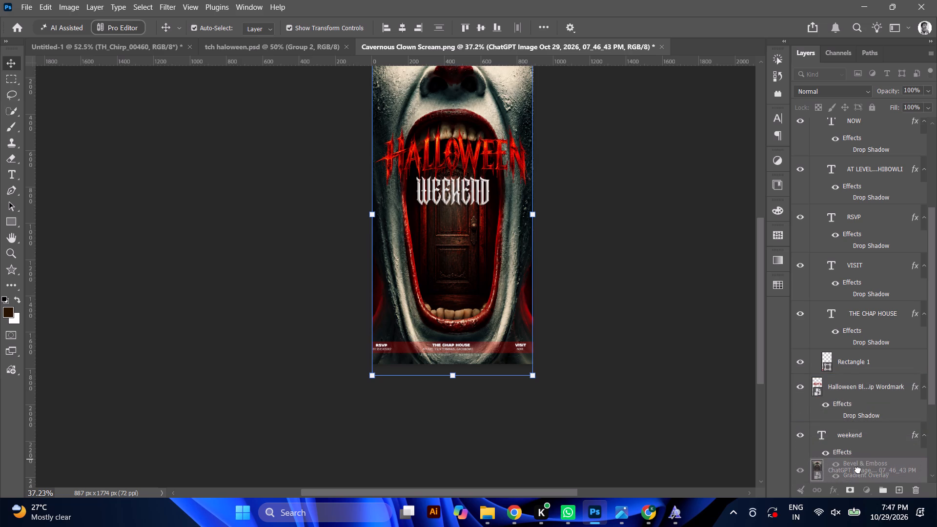
drag(858, 470, 857, 466)
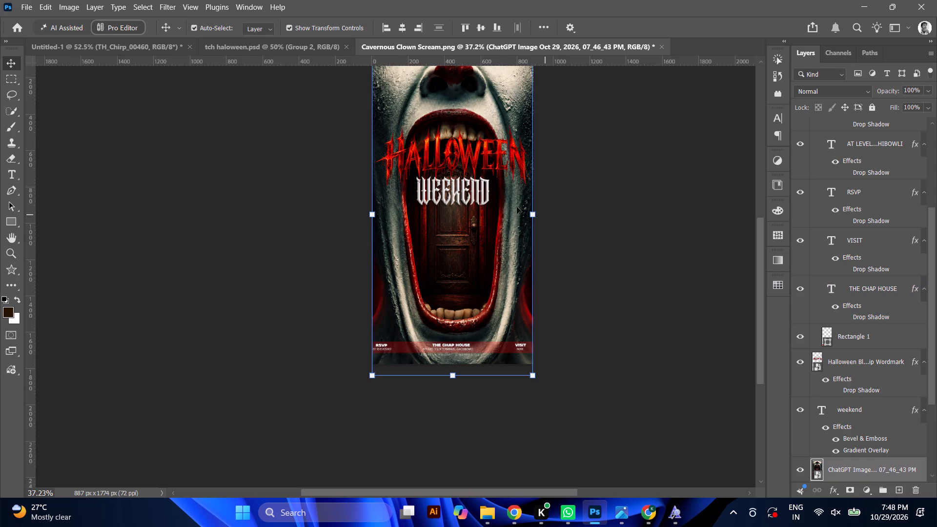
Select the WEEKEND text on the poster and hide all of its layer effects.
alt+scroll(451, 190, up, 11)
ctrl+click(456, 189)
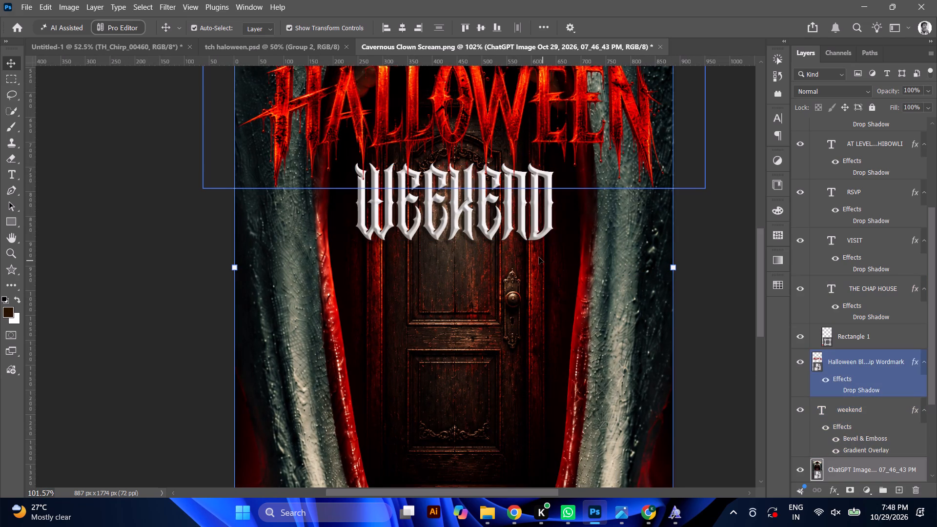
alt+click(505, 218)
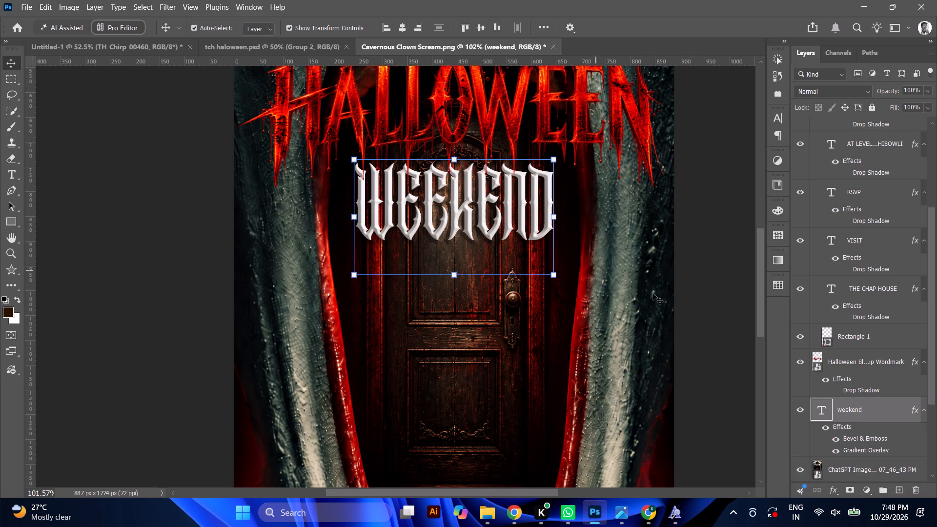
click(825, 427)
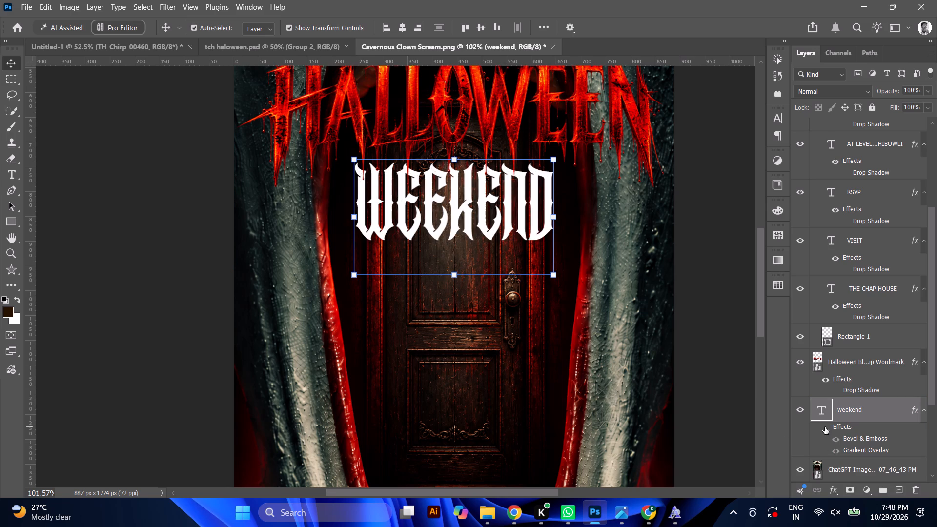
Move the door image layer below the Halloween wordmark copy, directly above the Background layer.
alt+scroll(581, 279, down, 5)
alt+scroll(530, 245, down, 4)
alt+scroll(587, 236, down, 3)
alt+scroll(609, 213, up, 1)
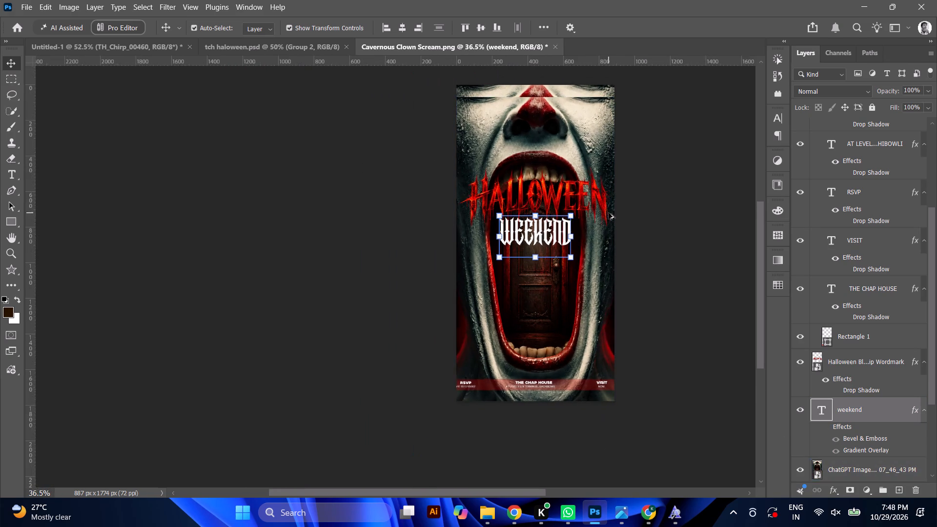
alt+scroll(609, 213, up, 9)
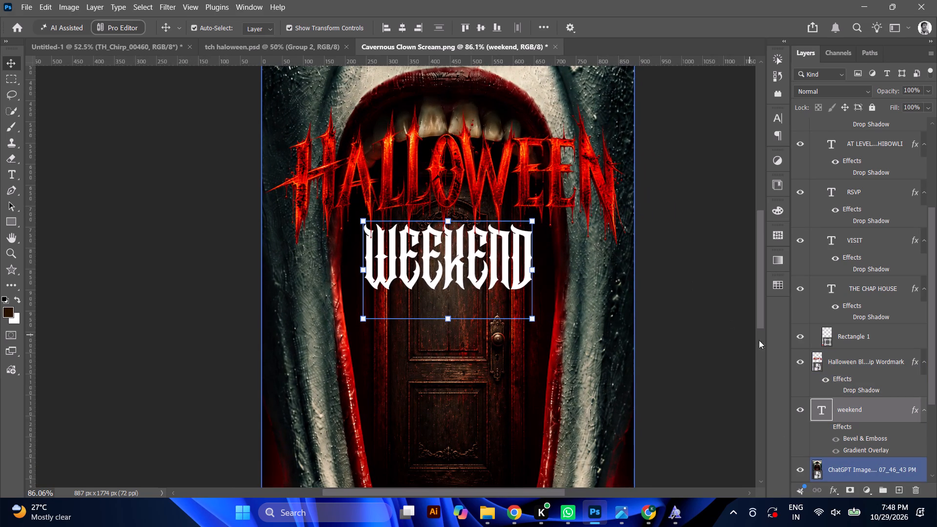
scroll(834, 321, down, 7)
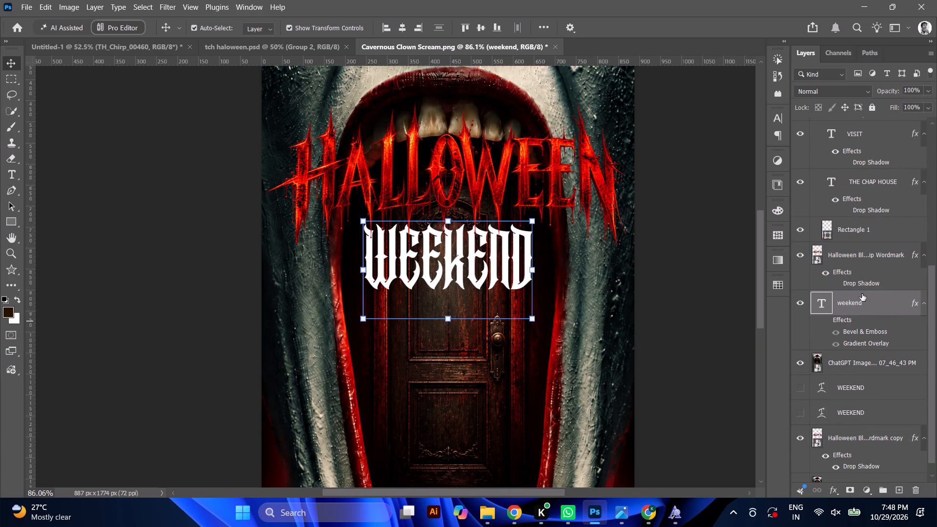
scroll(856, 311, down, 4)
drag(861, 349, 864, 437)
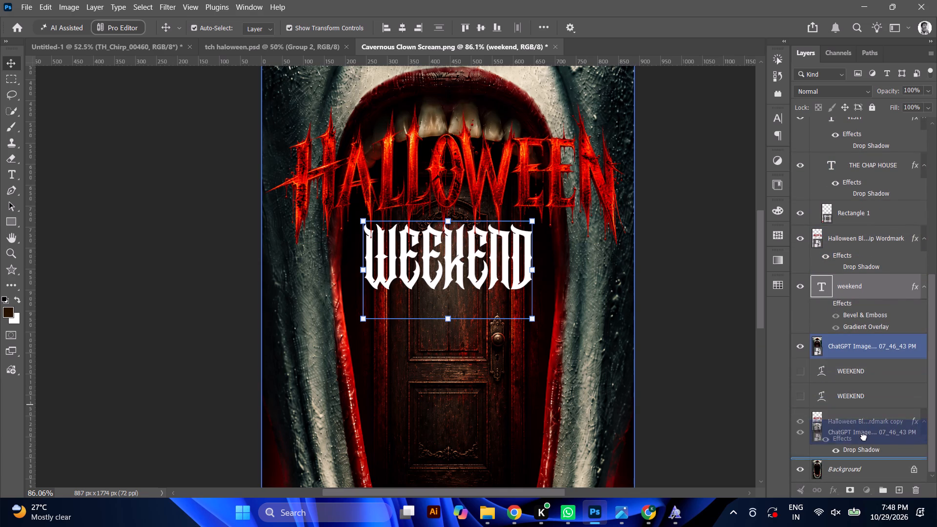
drag(864, 437, 864, 450)
Examine the poster from top to footer with the door image behind the HALLOWEEN and WEEKEND text.
alt+scroll(649, 286, down, 5)
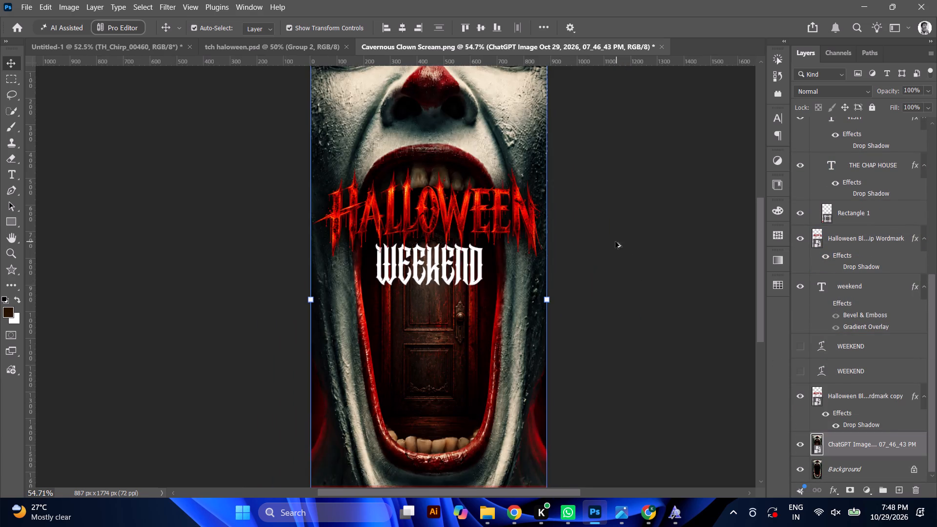
alt+scroll(615, 242, down, 4)
alt+scroll(504, 229, down, 3)
alt+scroll(393, 267, down, 3)
alt+scroll(374, 254, up, 11)
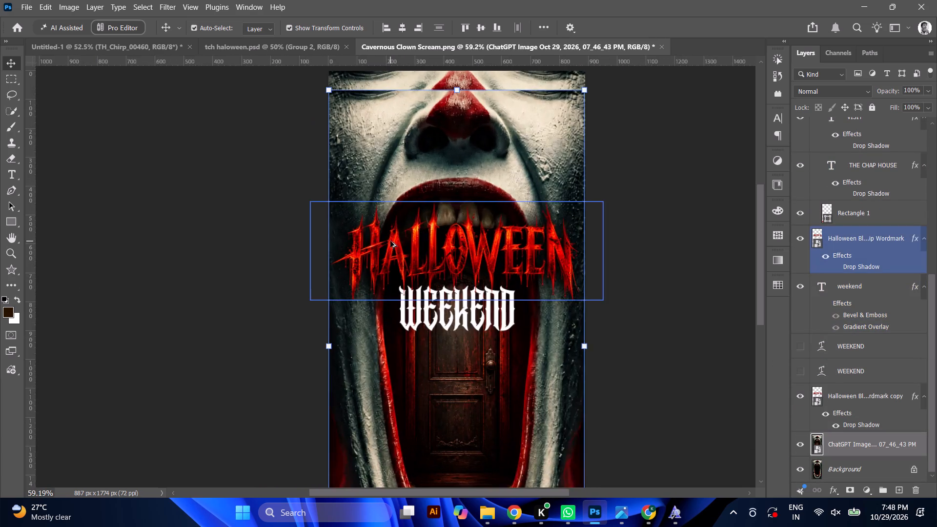
alt+scroll(423, 252, up, 5)
alt+scroll(423, 252, down, 7)
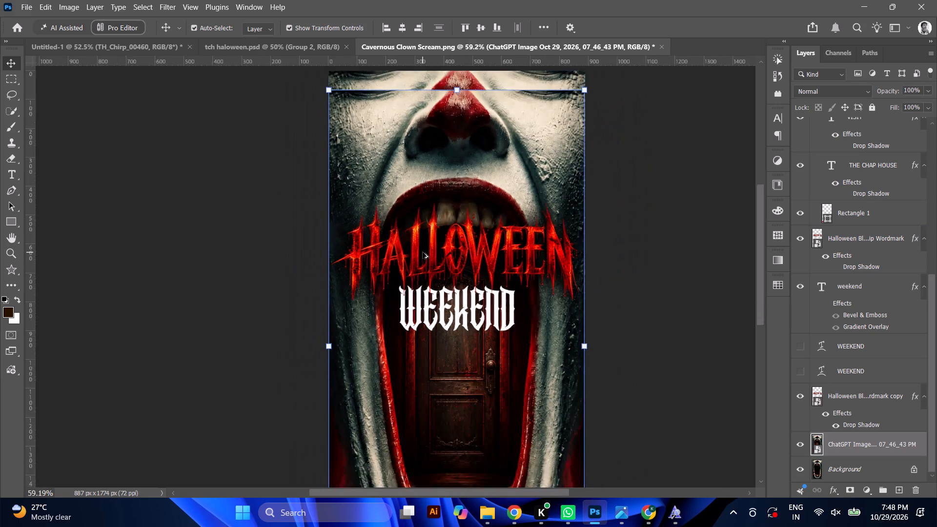
alt+scroll(423, 252, down, 7)
alt+scroll(423, 258, up, 11)
scroll(423, 259, down, 8)
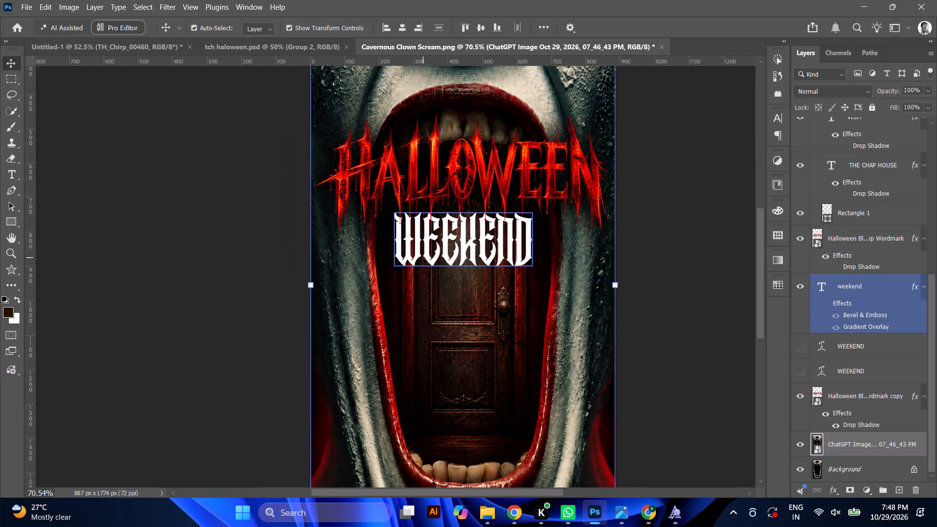
scroll(423, 258, down, 4)
scroll(469, 205, down, 6)
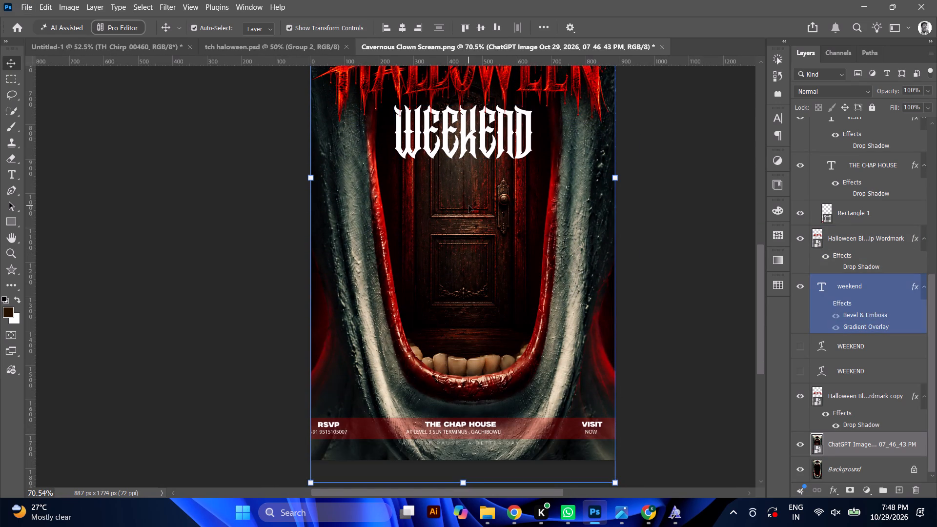
Select the "A LITTLE PAUSE , A BETTER DAY" tagline beneath the footer strip and hide its layer.
alt+scroll(458, 204, down, 6)
alt+scroll(456, 189, up, 5)
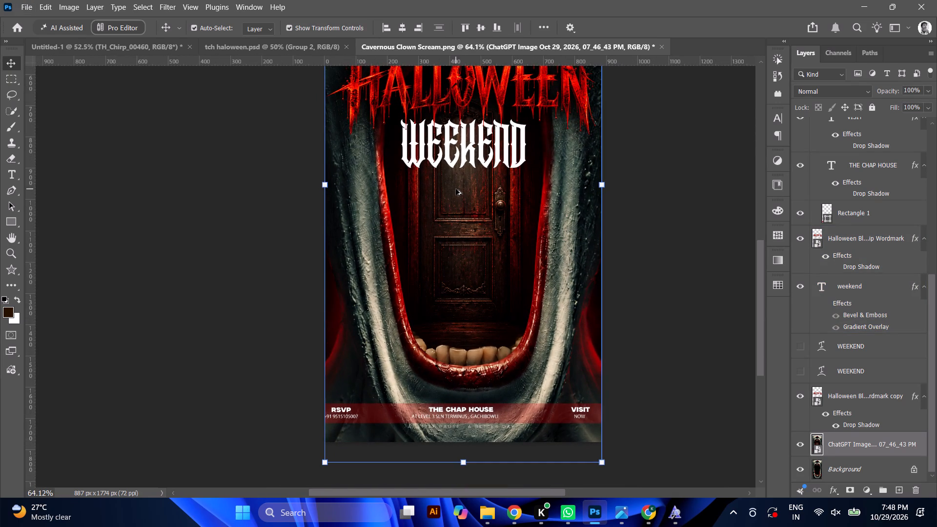
alt+click(466, 425)
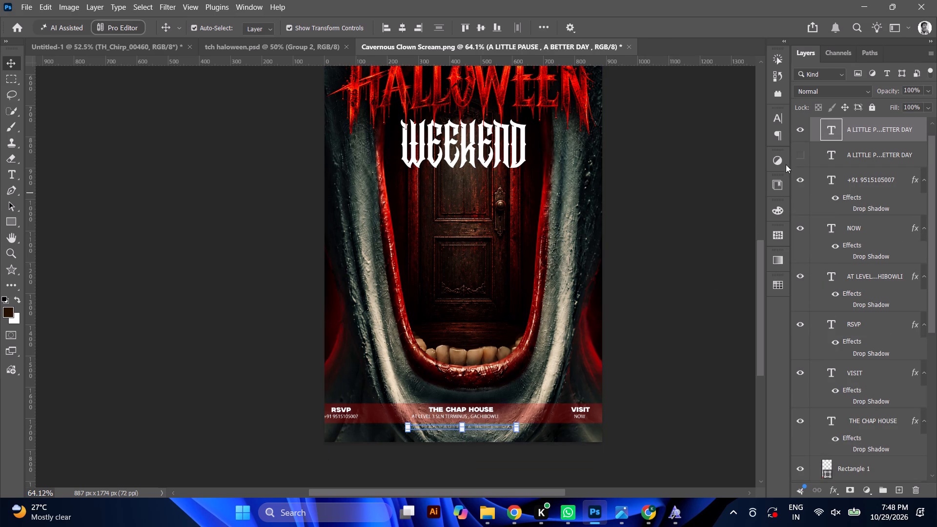
click(802, 132)
Select the door image layer and align its horizontal and vertical centres to the canvas.
scroll(628, 213, down, 9)
alt+scroll(476, 165, up, 5)
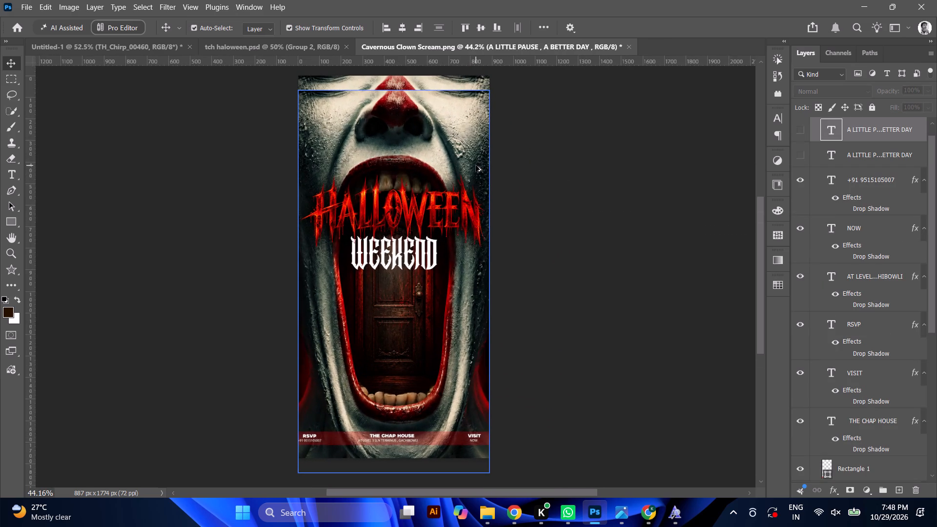
ctrl+click(416, 136)
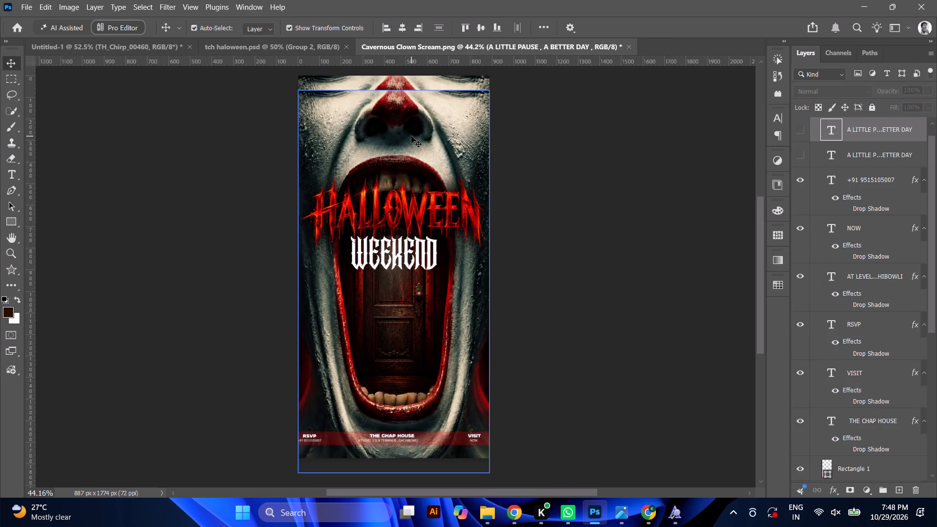
click(406, 131)
alt+click(406, 131)
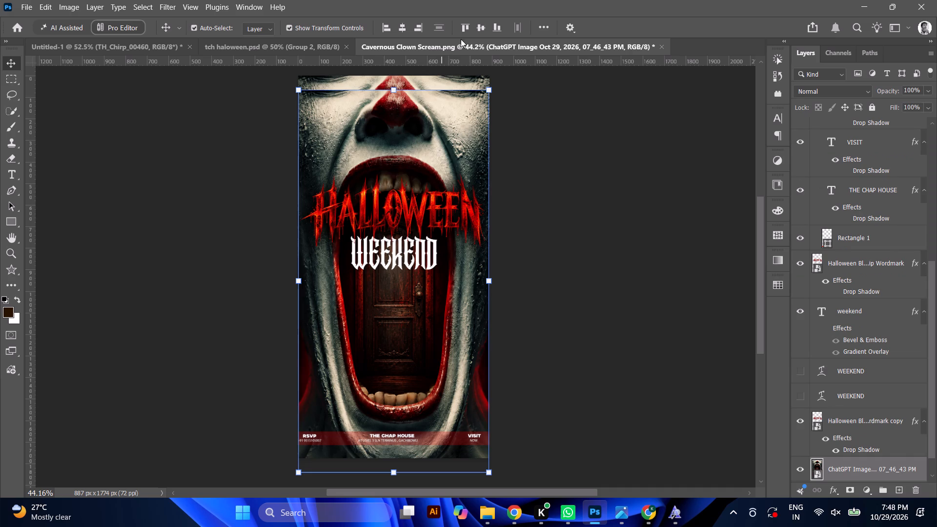
click(404, 26)
click(481, 34)
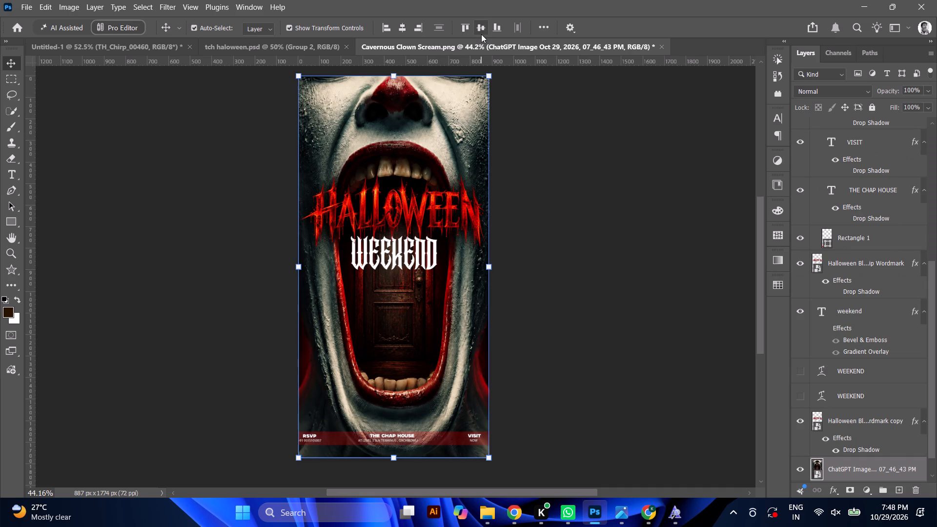
Inspect the WEEKEND text against the door and the overall composition at different magnifications.
alt+scroll(340, 264, up, 4)
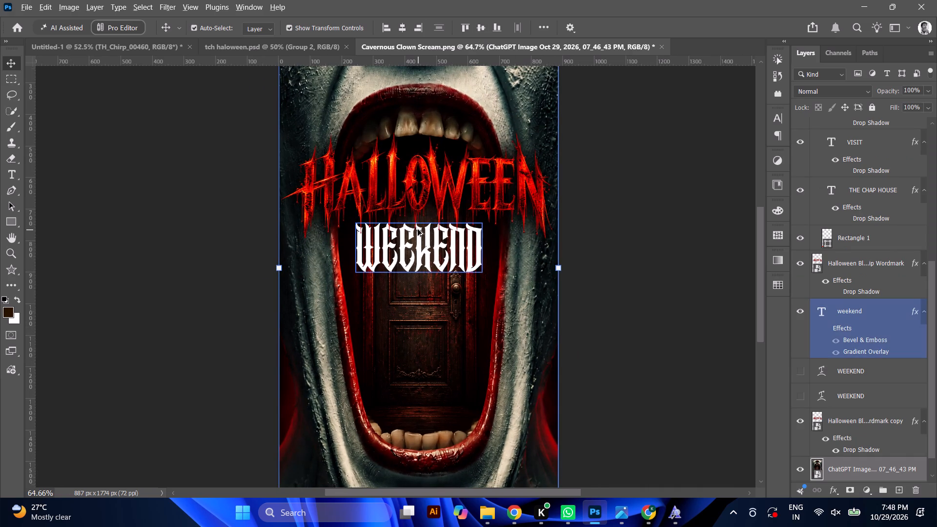
alt+scroll(418, 229, up, 14)
alt+scroll(416, 228, down, 4)
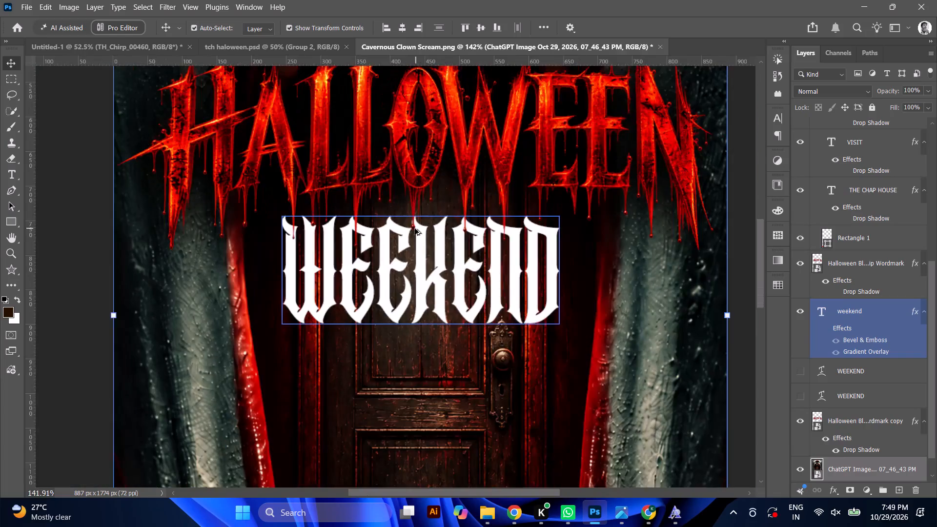
alt+scroll(415, 228, down, 18)
alt+scroll(415, 229, up, 5)
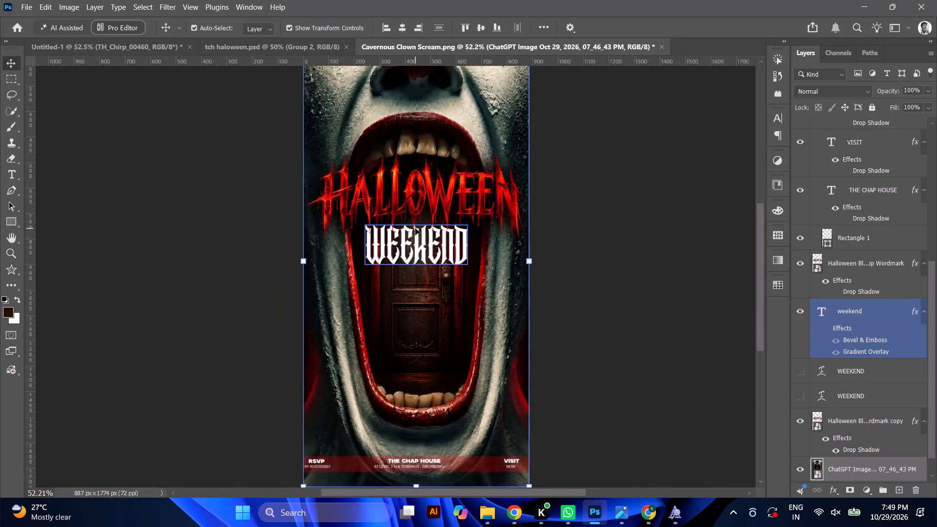
alt+scroll(528, 275, down, 4)
alt+scroll(512, 279, up, 8)
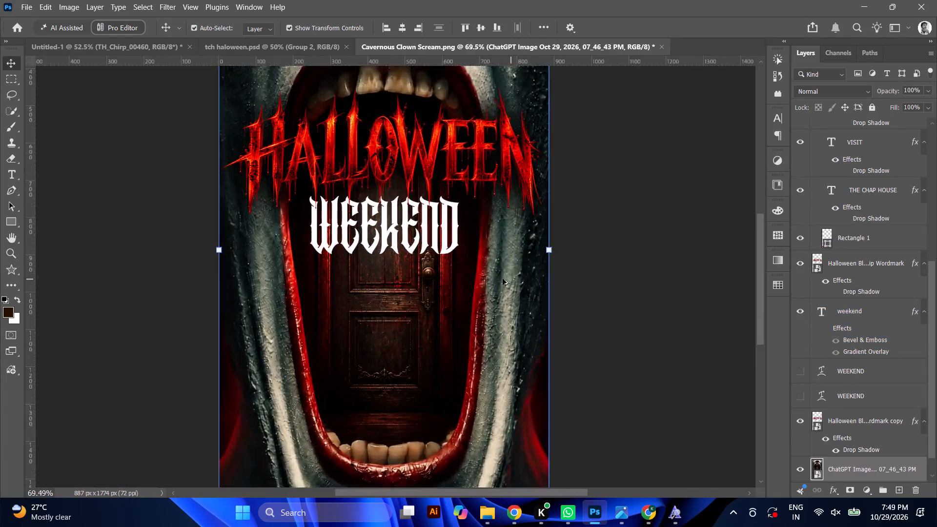
alt+scroll(503, 279, up, 2)
alt+scroll(501, 280, down, 4)
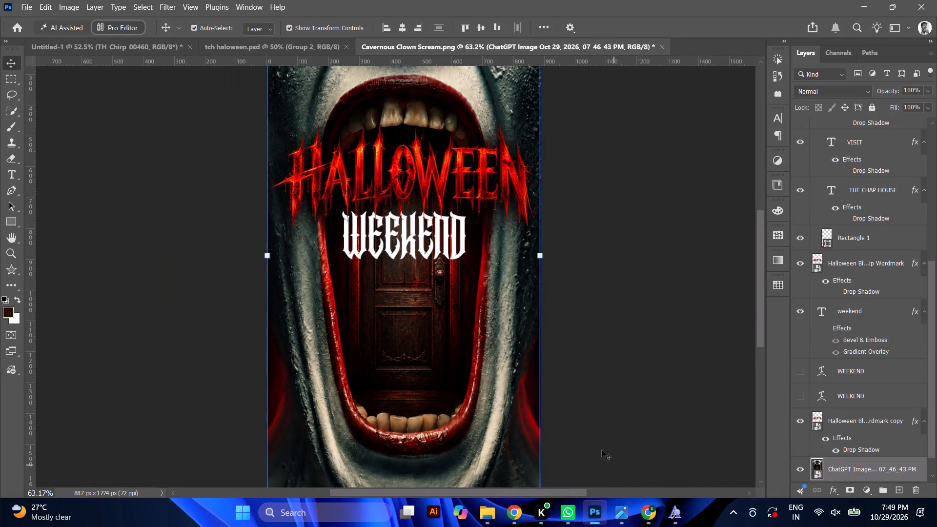
Copy the "MUshroom bao" text layer from the Untitled-1 menu poster into the Cavernous Clown Scream poster, placing it below WEEKEND.
click(89, 48)
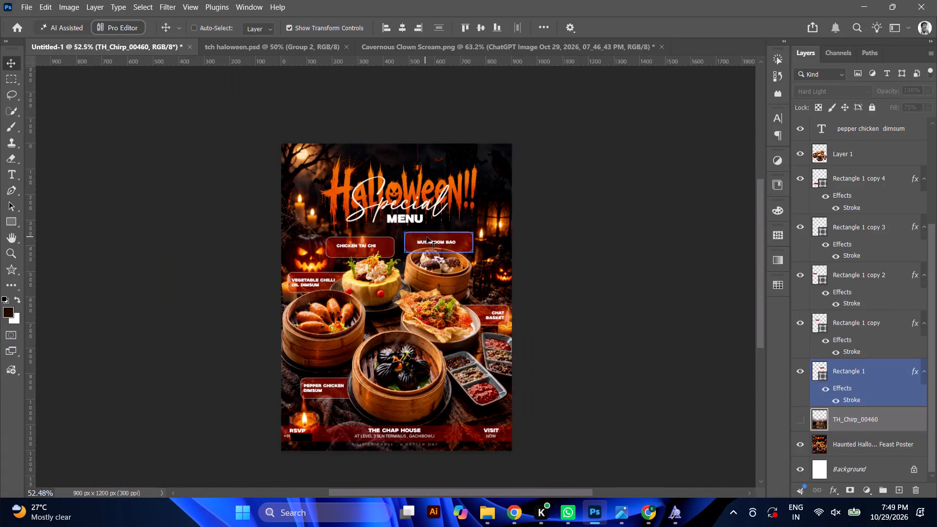
ctrl+click(433, 241)
alt+click(433, 241)
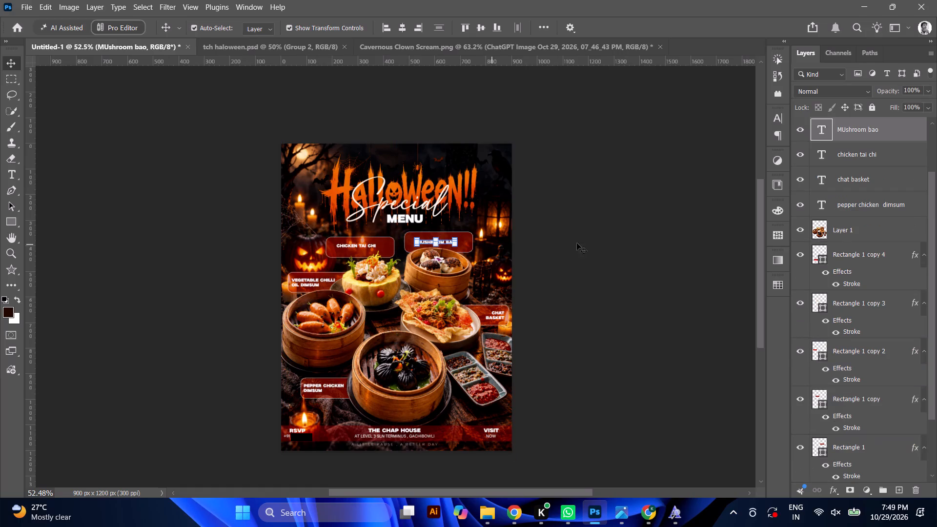
drag(854, 133, 496, 50)
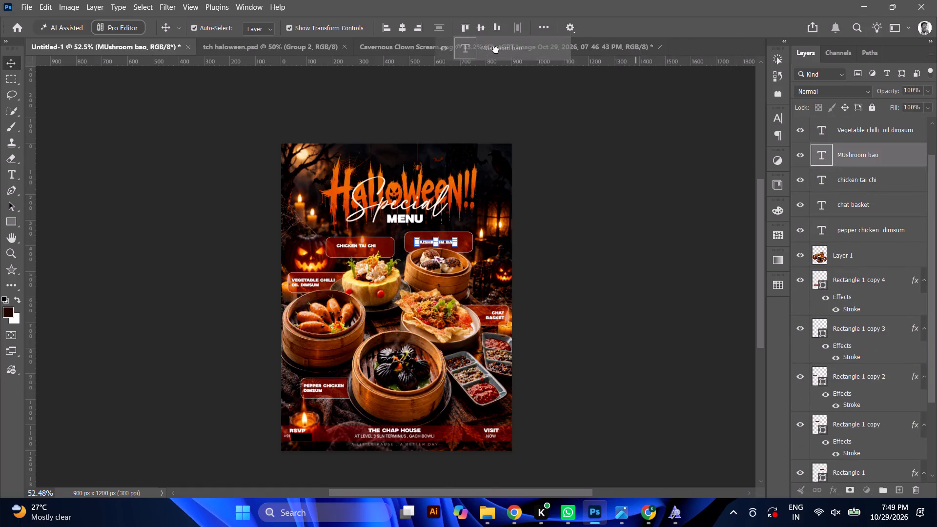
drag(496, 50, 402, 282)
drag(400, 284, 400, 288)
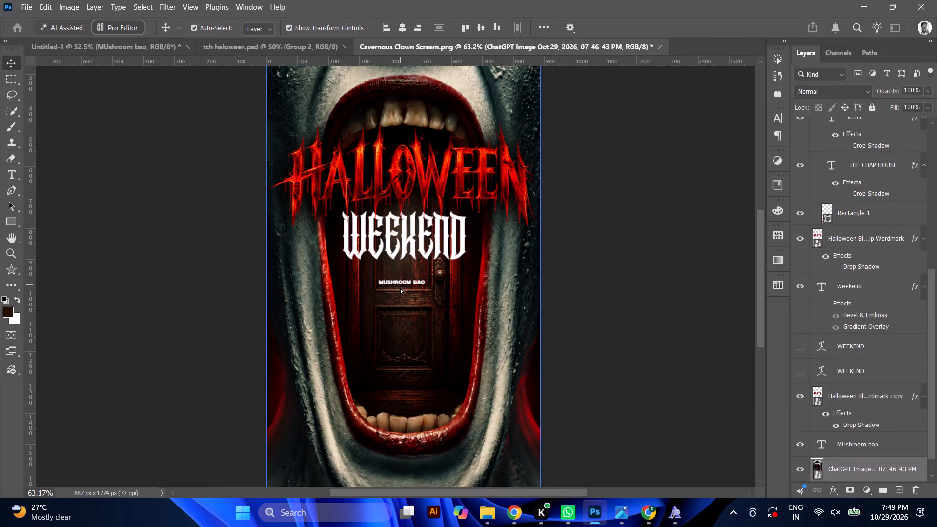
drag(400, 288, 400, 290)
key(ctrl+z)
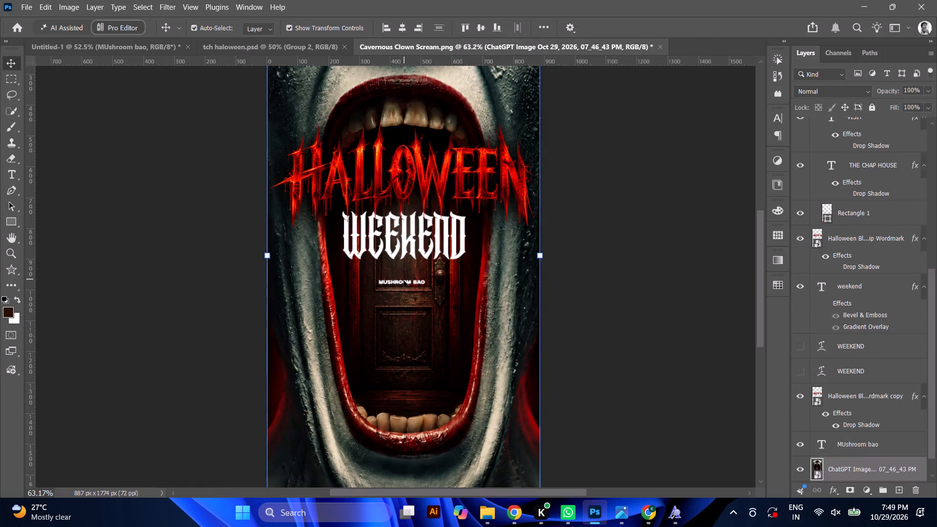
Enlarge the MUSHROOM BAO text below WEEKEND to a font size of about 34.49 pt.
alt+click(404, 281)
drag(402, 286, 402, 292)
triple_click(406, 285)
triple_click(407, 285)
triple_click(407, 285)
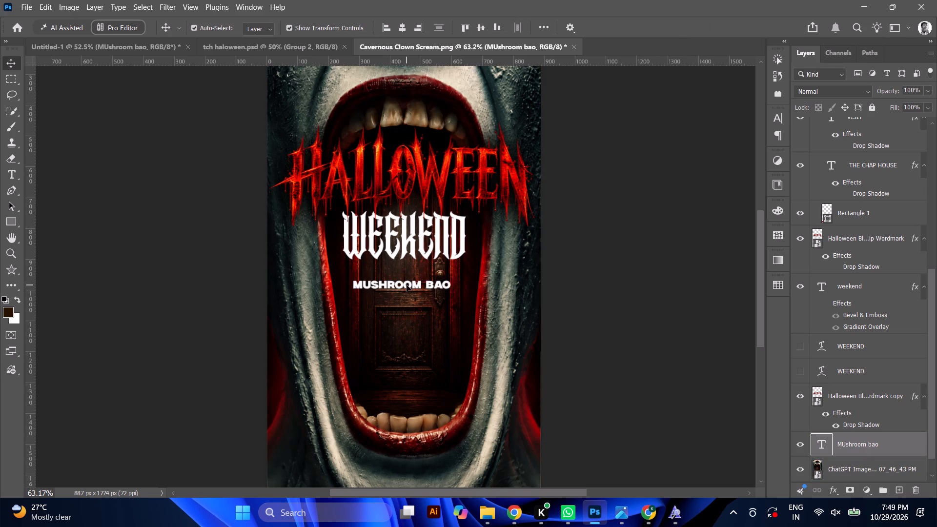
click(407, 285)
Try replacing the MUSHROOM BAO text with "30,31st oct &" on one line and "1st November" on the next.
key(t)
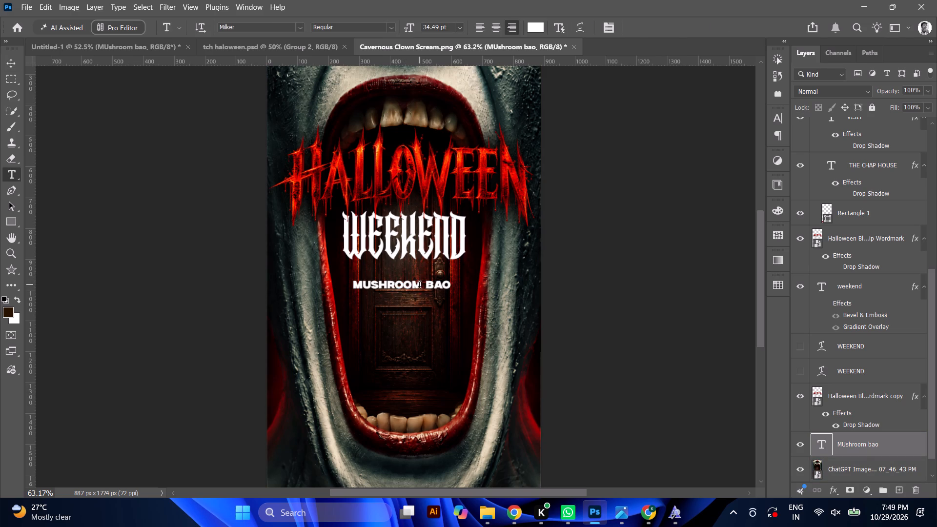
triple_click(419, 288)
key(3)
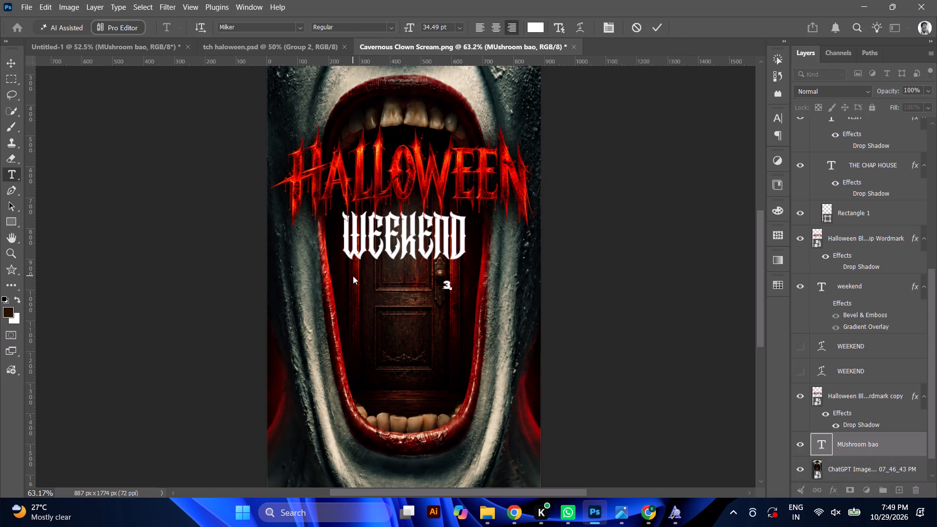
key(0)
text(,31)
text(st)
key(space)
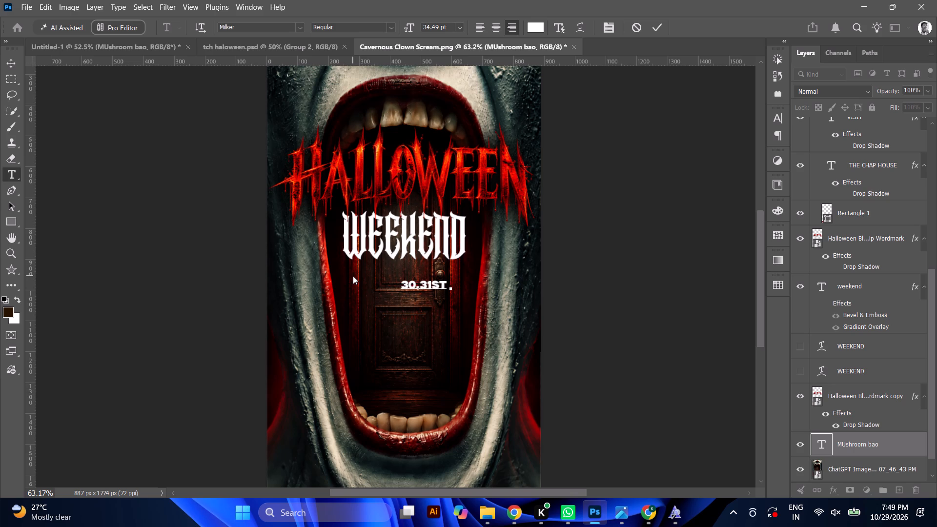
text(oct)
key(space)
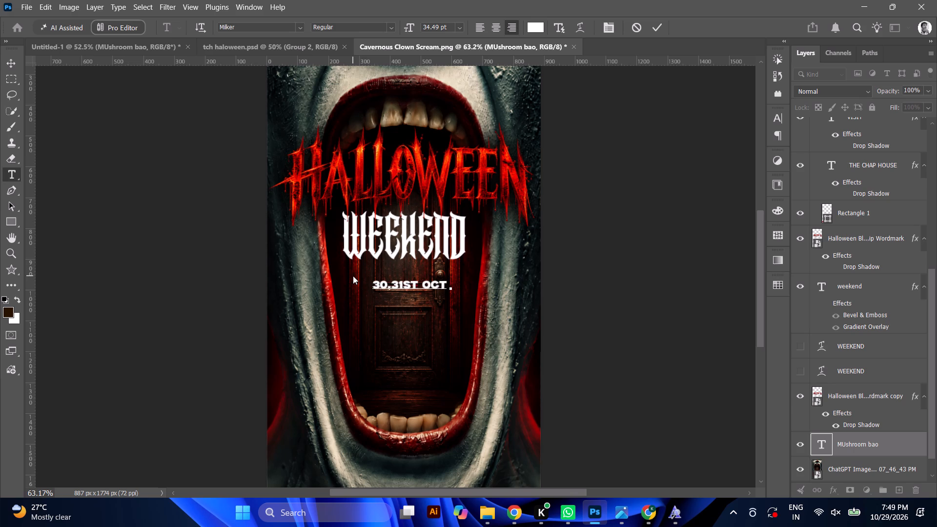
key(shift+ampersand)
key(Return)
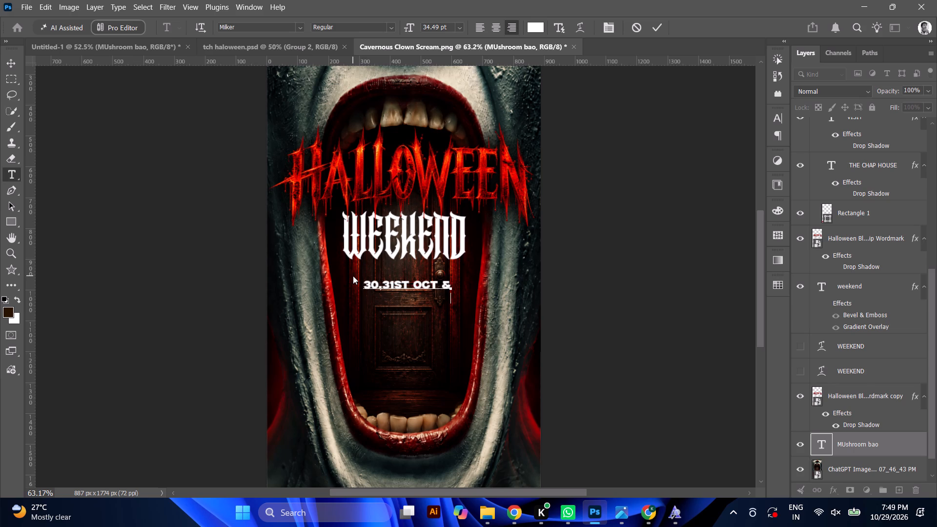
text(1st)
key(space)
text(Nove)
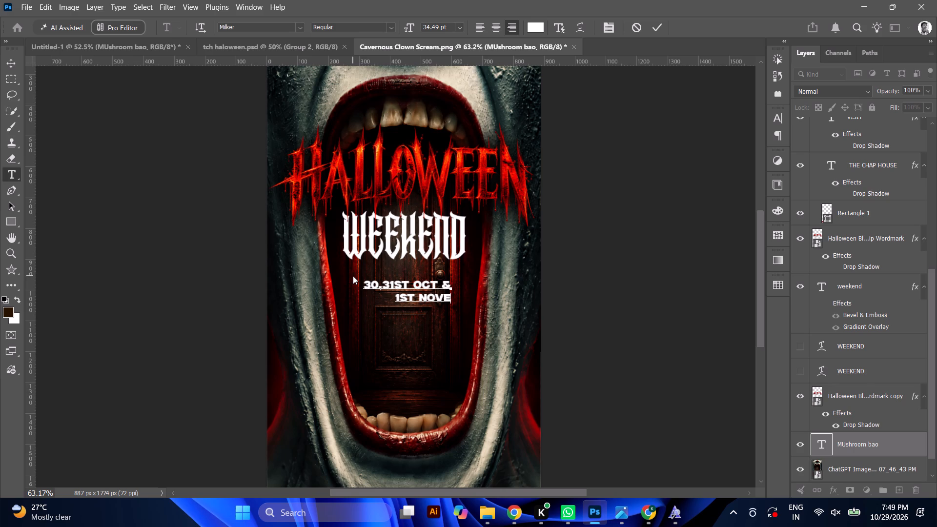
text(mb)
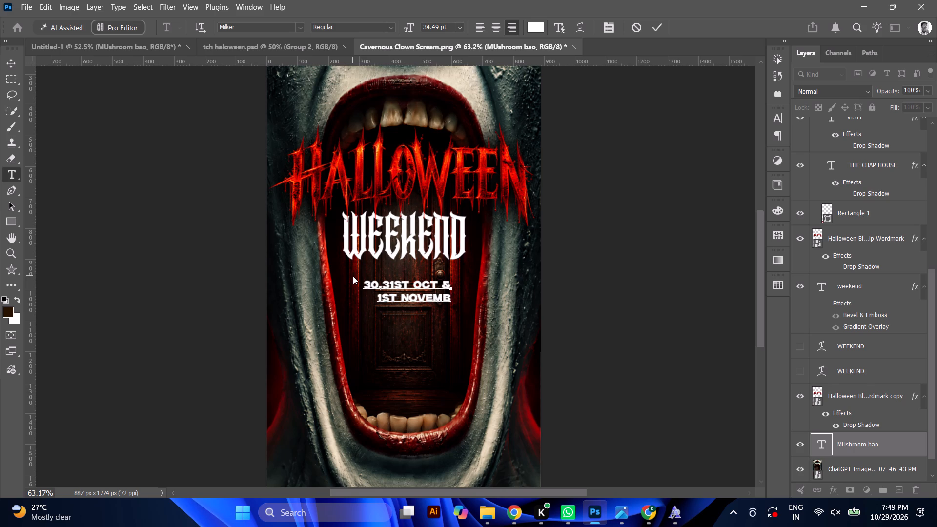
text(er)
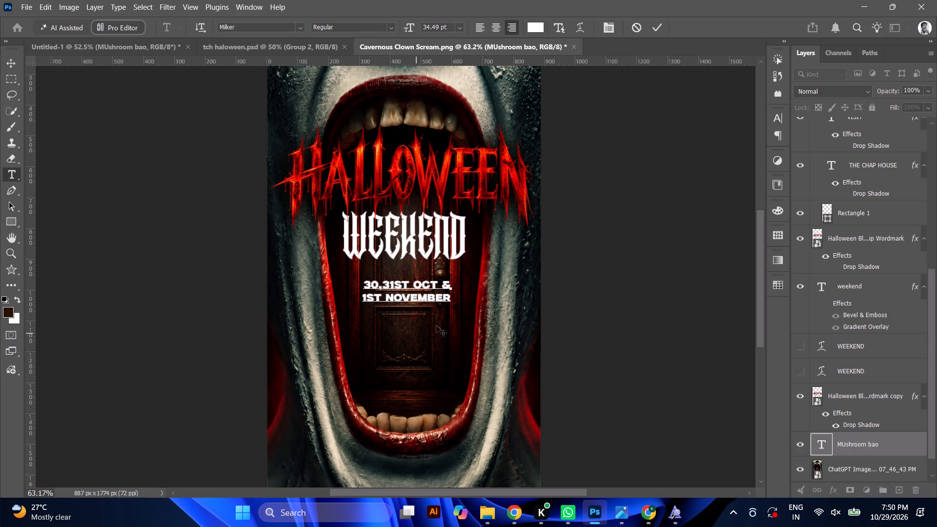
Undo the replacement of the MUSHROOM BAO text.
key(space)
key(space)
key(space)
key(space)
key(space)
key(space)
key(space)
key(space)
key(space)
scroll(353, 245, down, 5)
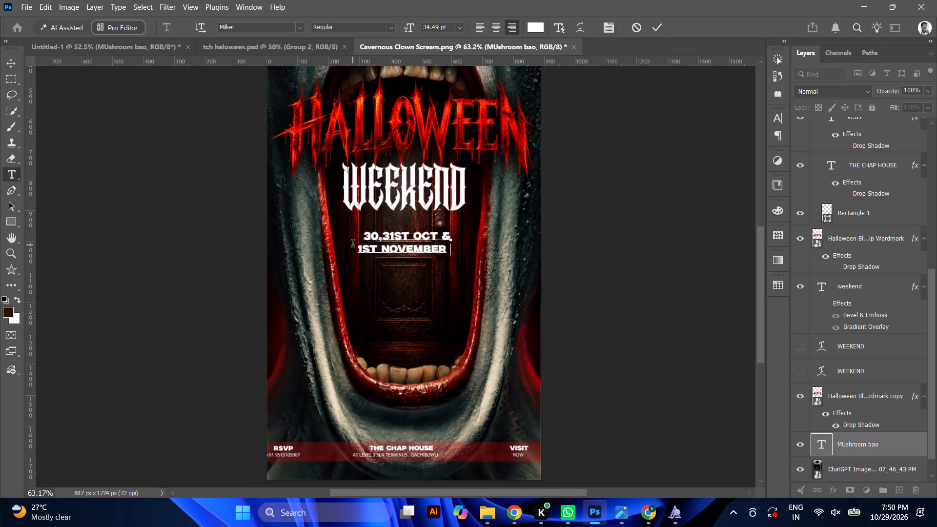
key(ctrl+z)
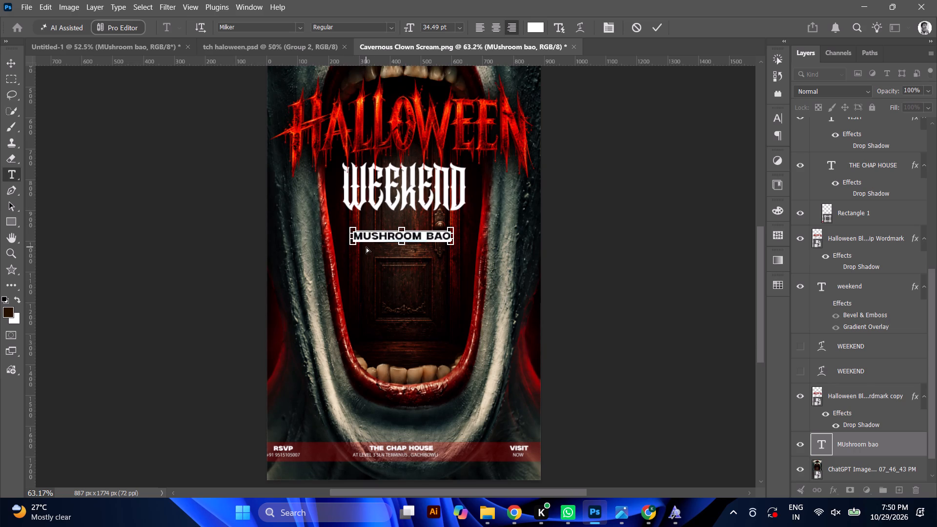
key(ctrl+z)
Replace the MUSHROOM BAO text with "30,31st oct &" on the first line and "1st Nov" on the second.
key(1)
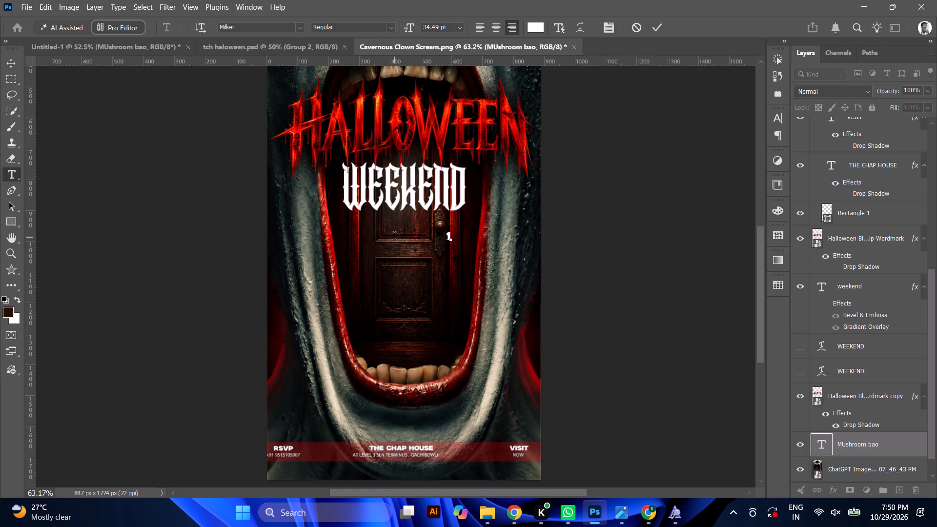
key(BackSpace)
text(30,31st oct)
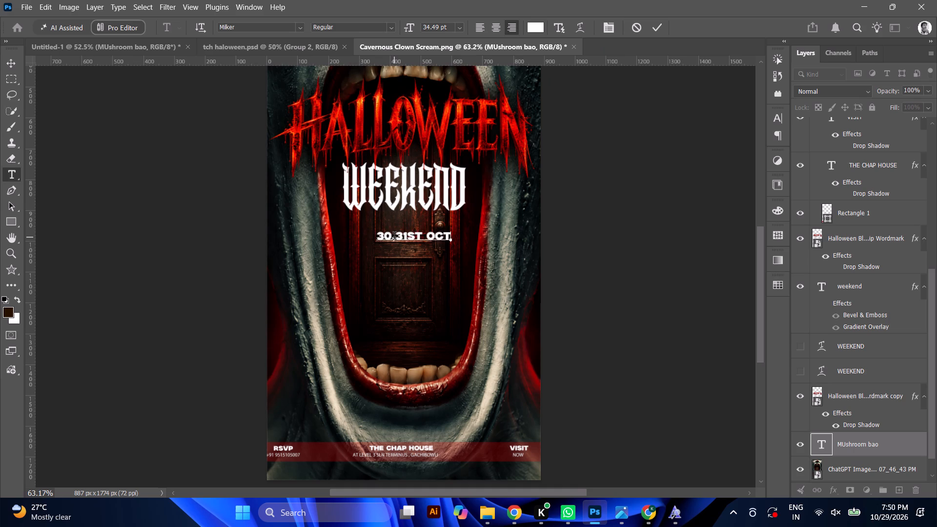
key(shift+ampersand)
key(Left)
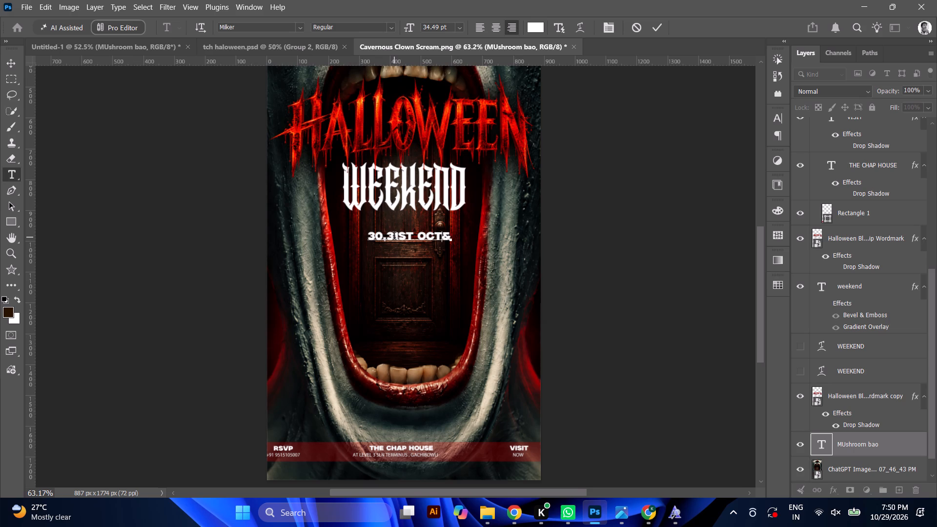
key(space)
key(Right)
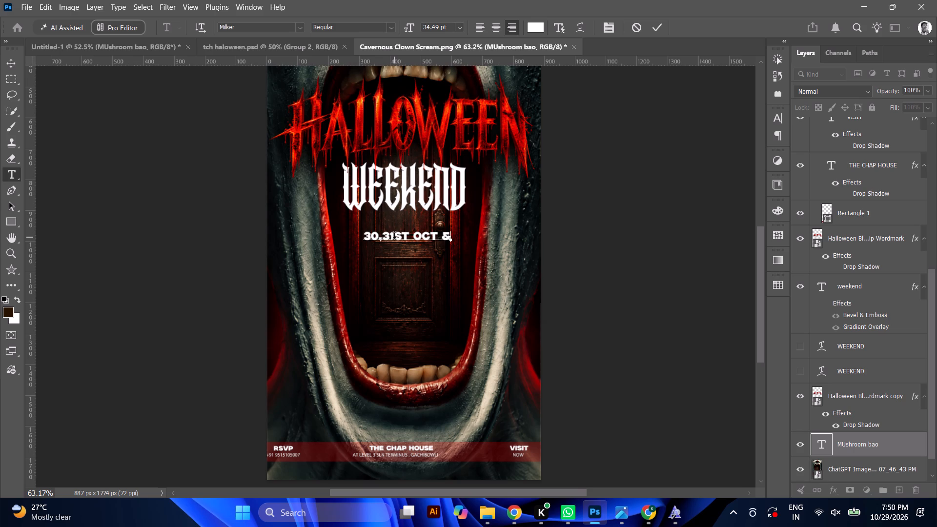
key(Return)
text(1st Nov)
Centre-align both lines of the date text and commit the text edit.
key(ctrl+a)
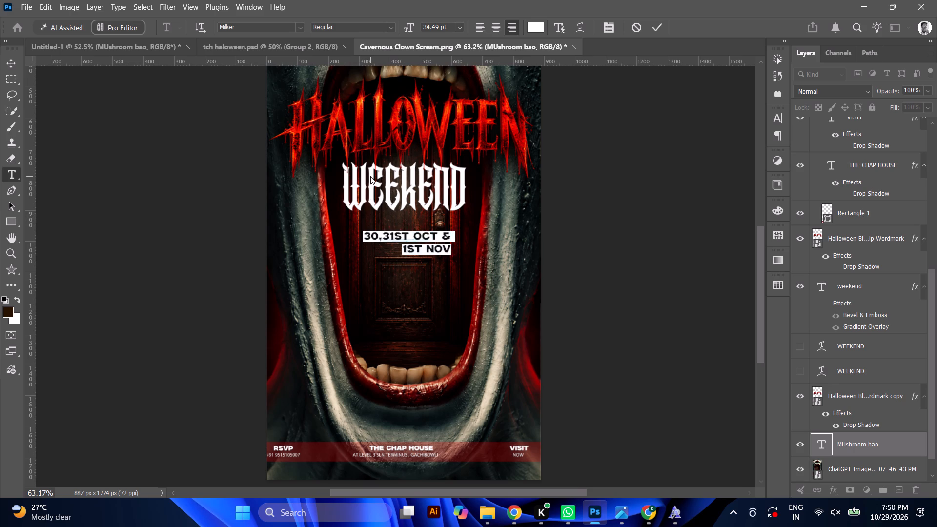
click(494, 26)
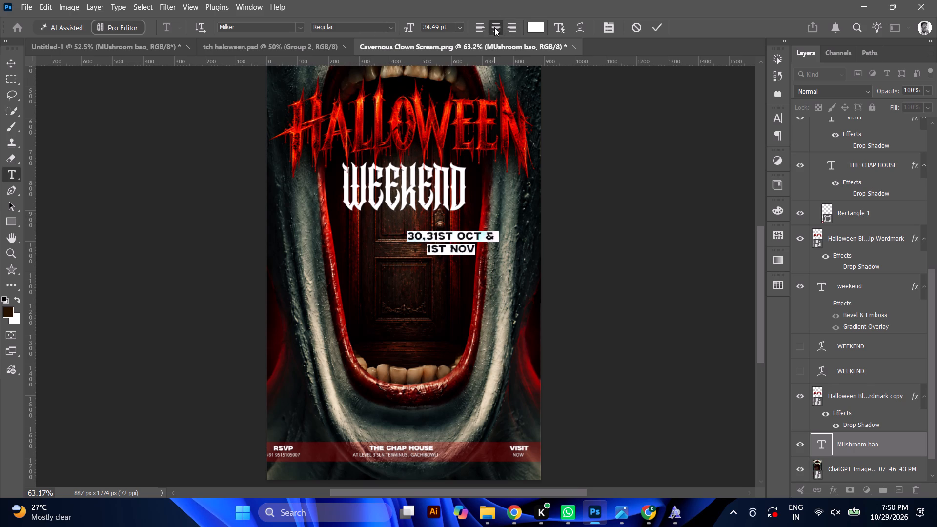
click(8, 62)
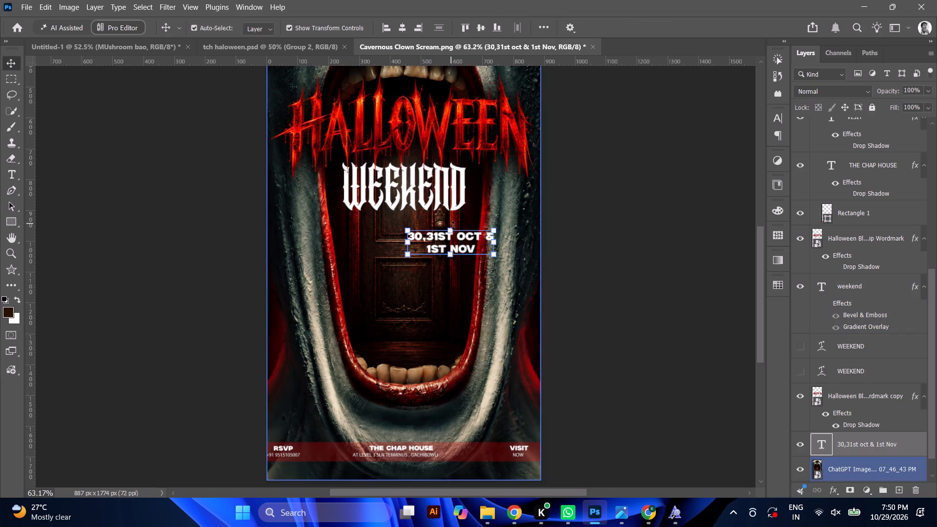
Move the date text so it sits centred beneath the WEEKEND lettering.
drag(467, 252, 418, 249)
alt+scroll(417, 249, down, 4)
alt+scroll(406, 223, up, 13)
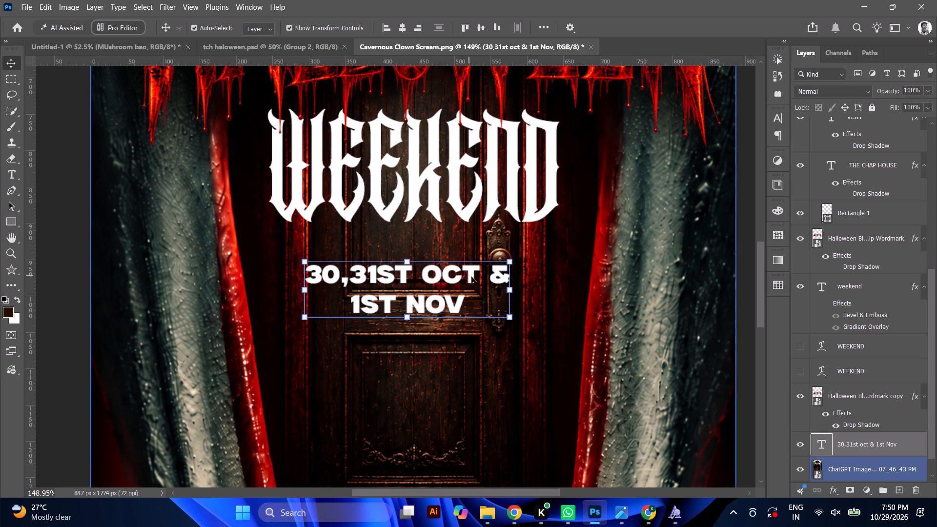
drag(443, 282, 451, 281)
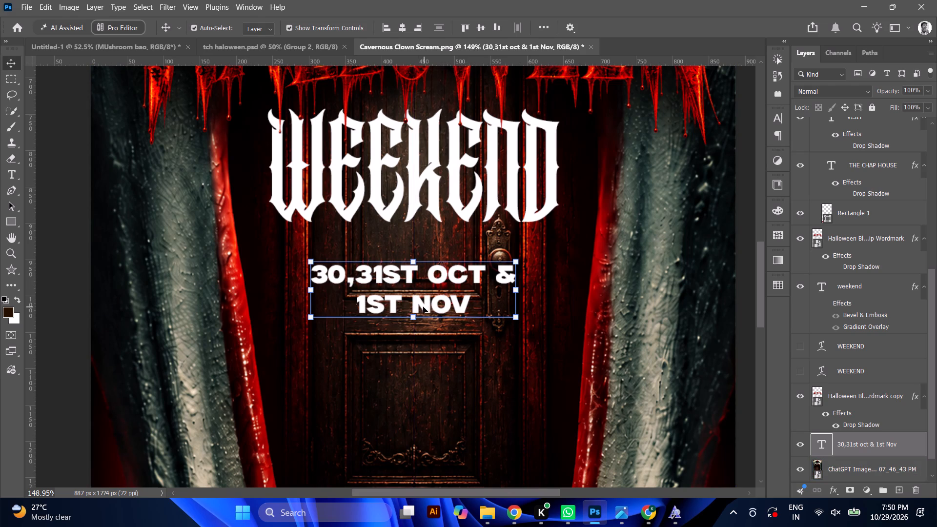
Scale the date text proportionally to about 154.66%, keeping it inside the mouth below WEEKEND, and apply the transform.
drag(414, 318, 420, 354)
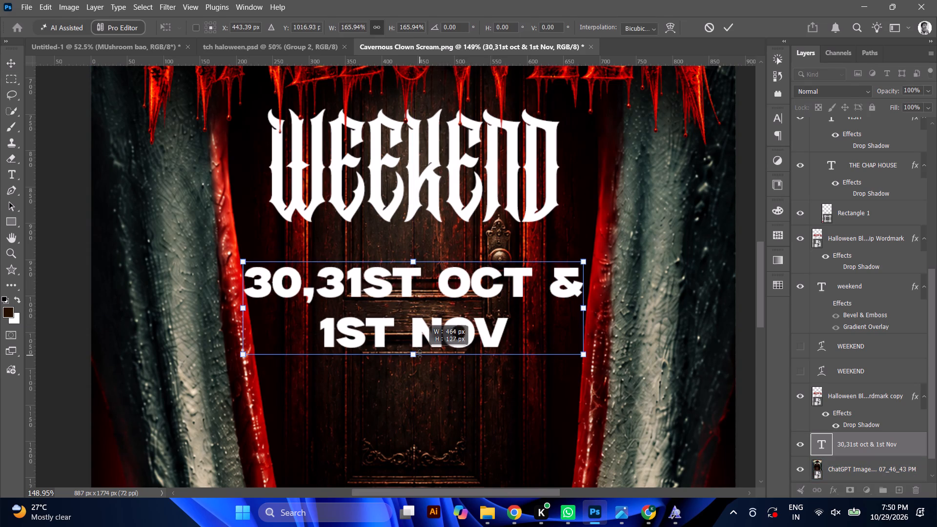
drag(420, 354, 420, 349)
alt+scroll(418, 343, down, 4)
alt+scroll(407, 305, down, 13)
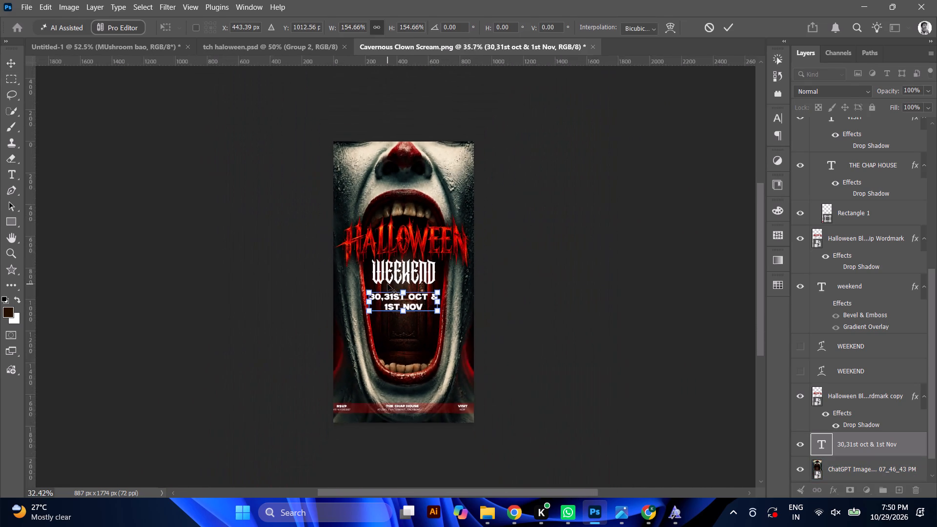
alt+scroll(365, 243, up, 6)
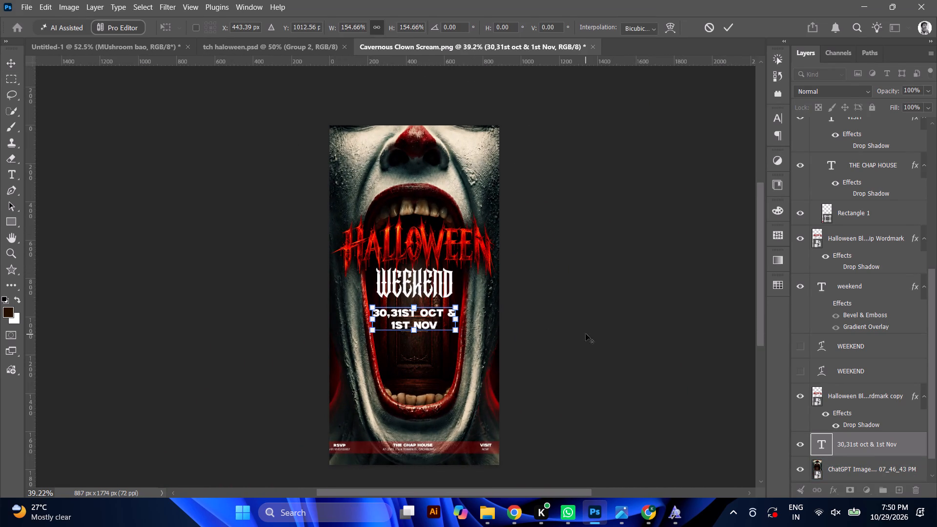
alt+scroll(457, 247, up, 3)
click(729, 35)
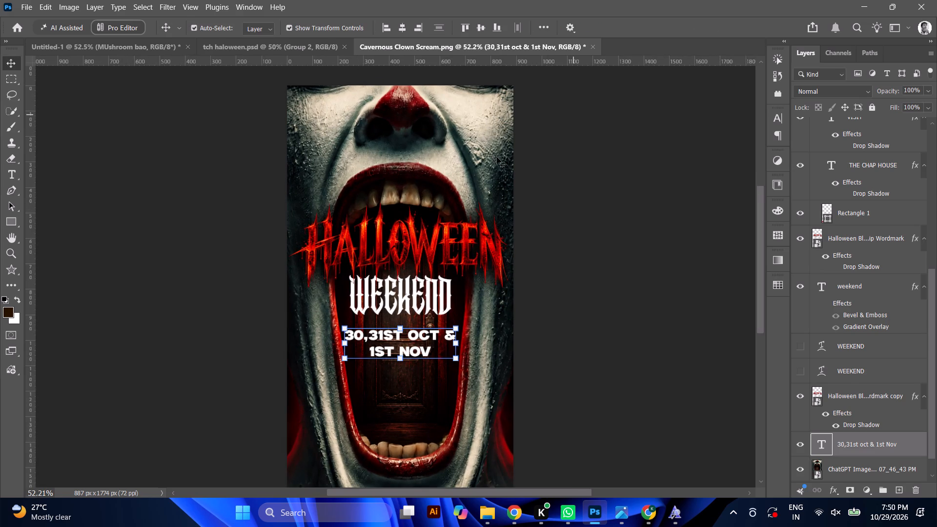
alt+scroll(377, 238, up, 7)
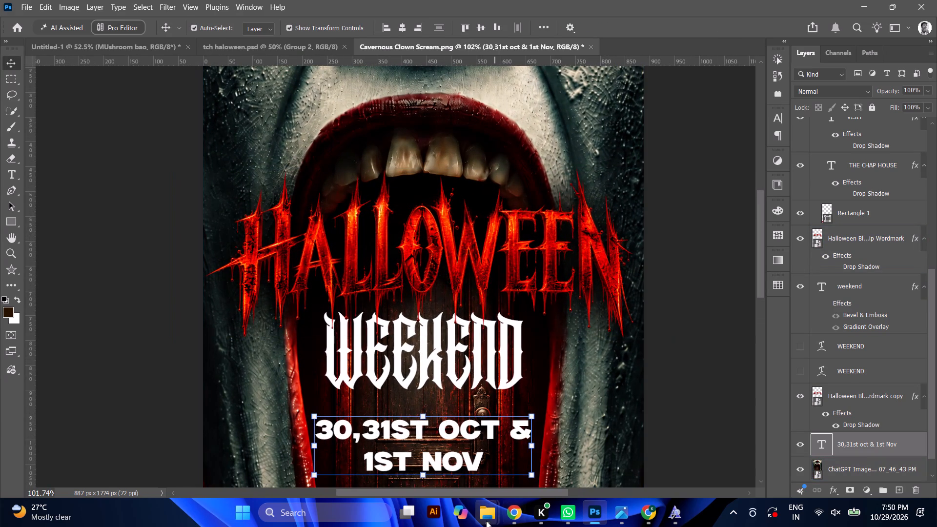
Open the Downloads folder and examine the HALLOWEEN reference poster showing a red gate beneath a giant skull.
click(487, 521)
click(429, 466)
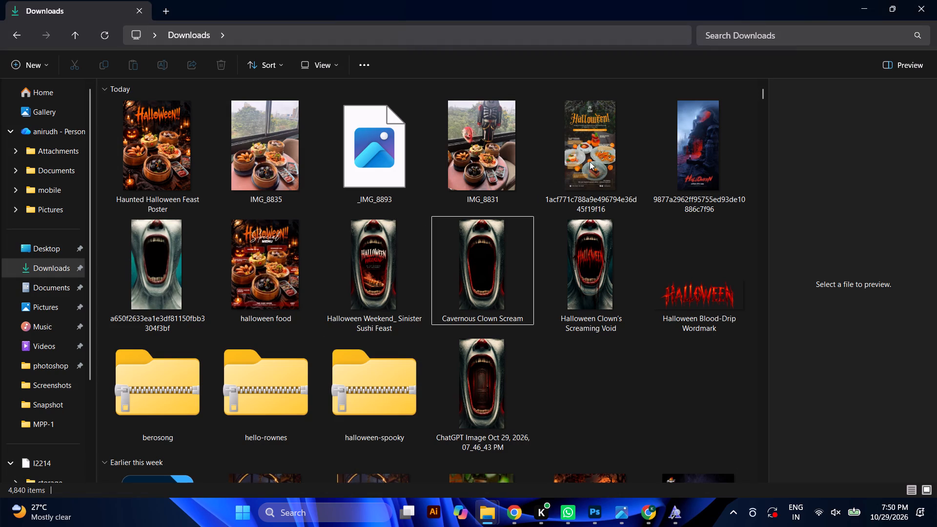
click(712, 148)
double_click(703, 158)
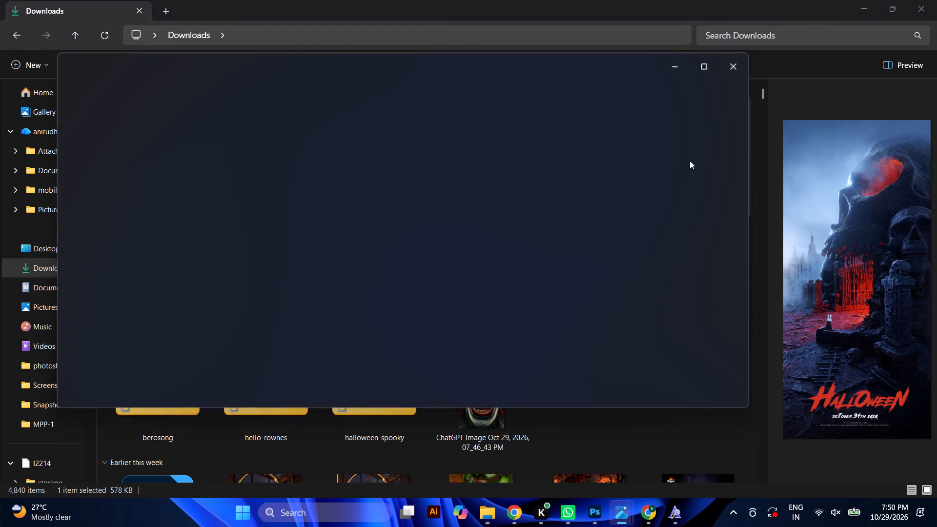
scroll(427, 264, up, 11)
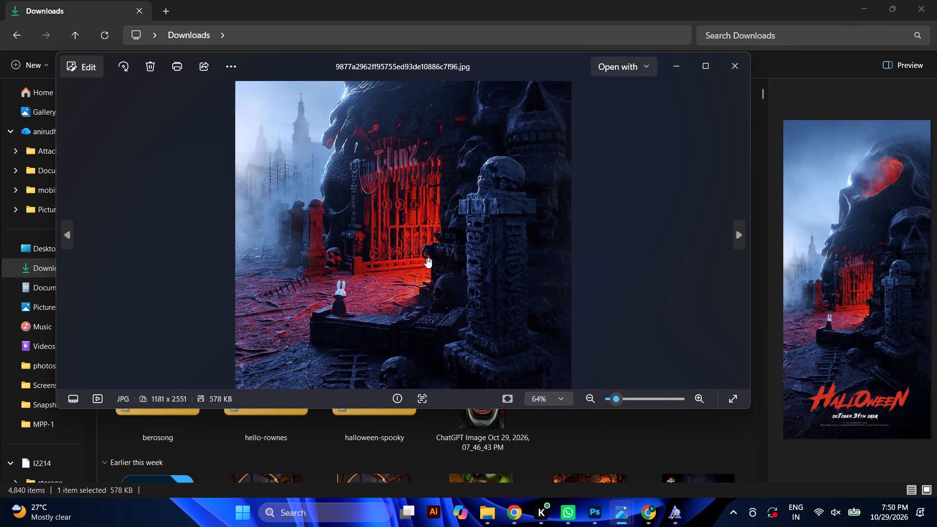
scroll(427, 258, up, 2)
scroll(427, 258, down, 12)
scroll(431, 189, down, 3)
scroll(431, 189, up, 1)
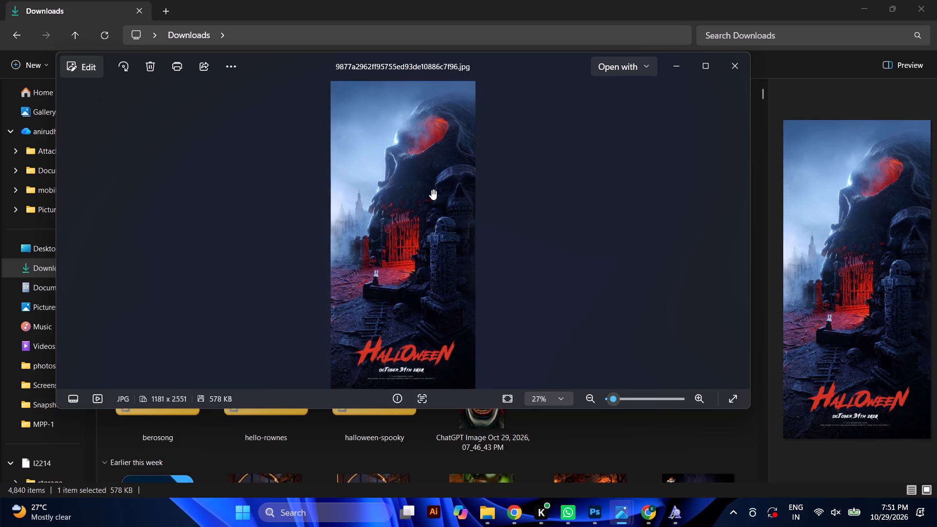
scroll(431, 189, up, 2)
alt+scroll(431, 189, down, 2)
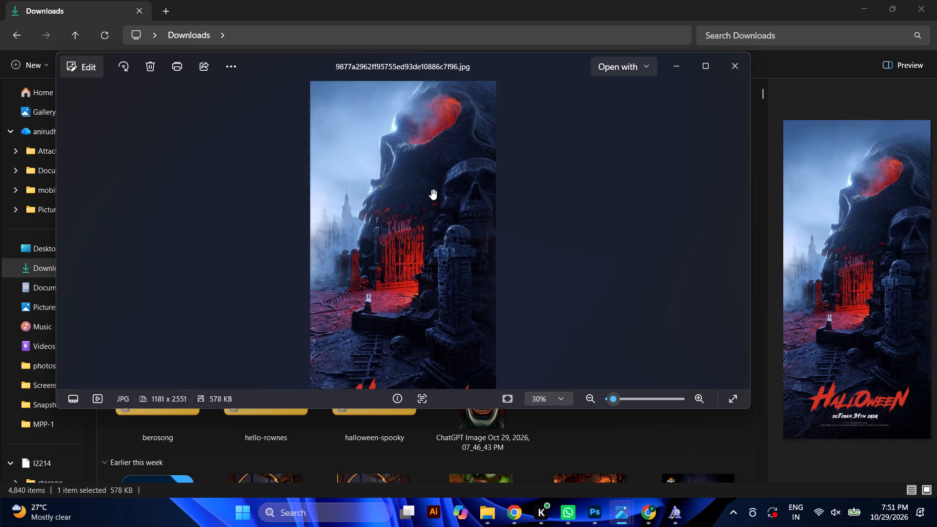
alt+scroll(431, 189, down, 3)
alt+scroll(431, 189, up, 9)
alt+scroll(429, 190, down, 12)
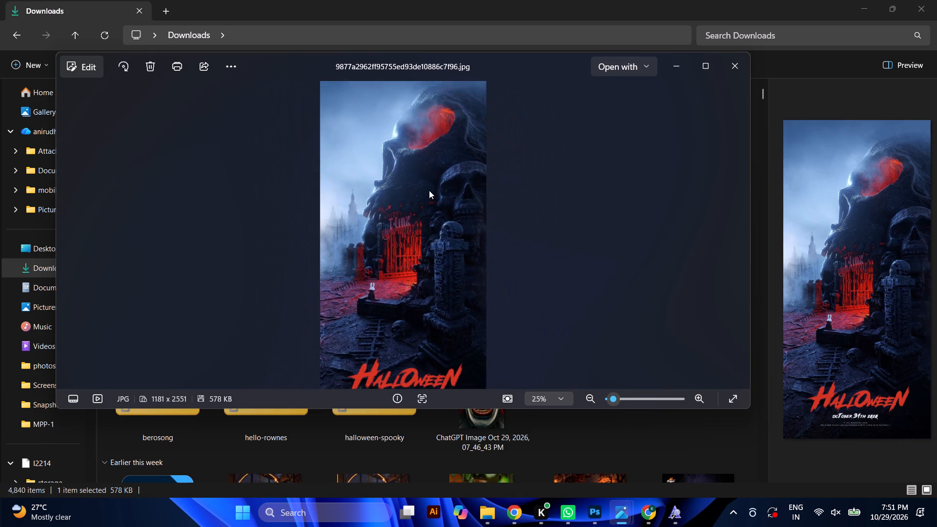
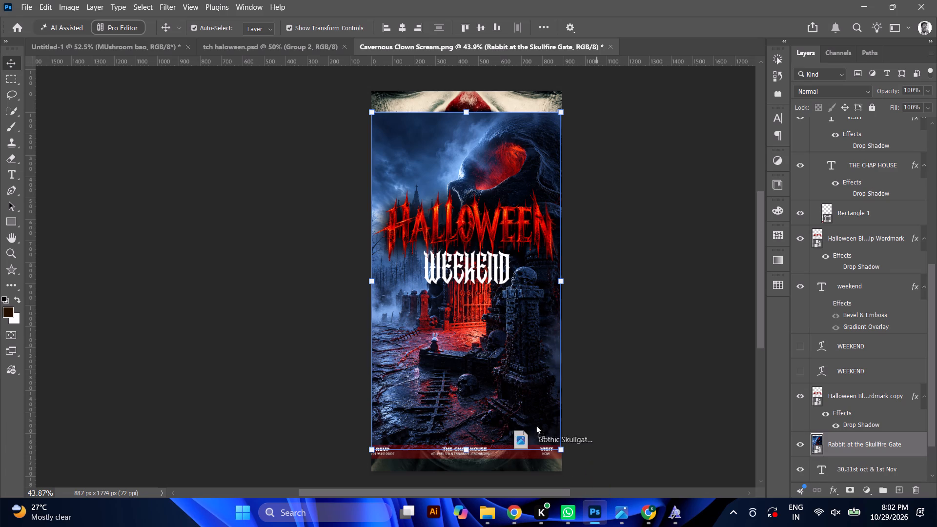
drag(536, 425, 499, 368)
Scale the placed Gothic Skullgate Dining Atrium image to about 108% so it covers the full poster canvas.
alt+scroll(488, 355, down, 5)
alt+scroll(488, 355, up, 4)
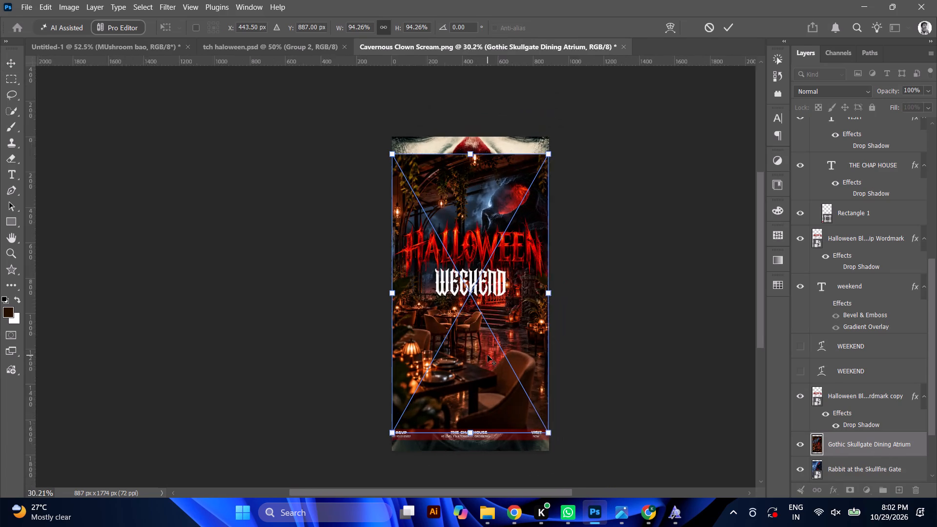
alt+scroll(488, 355, up, 2)
click(463, 89)
drag(463, 89, 463, 86)
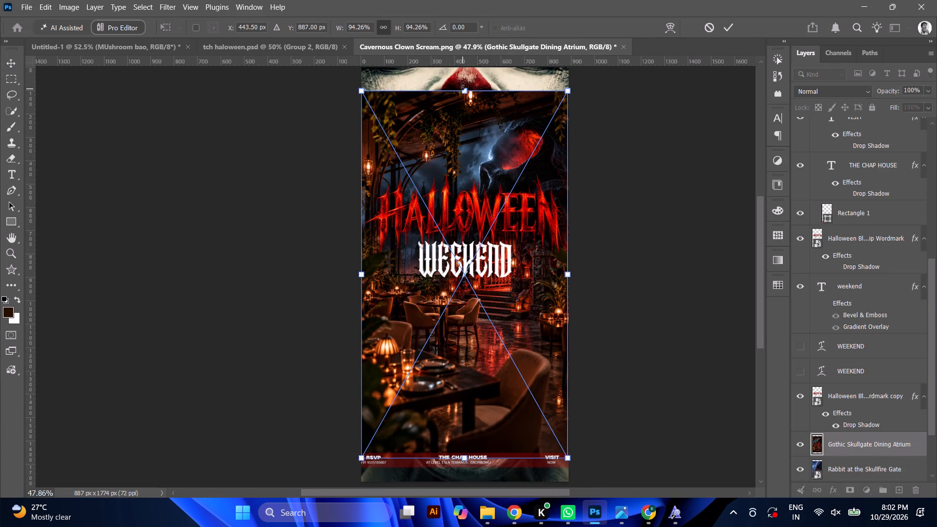
drag(463, 86, 472, 61)
alt+scroll(461, 81, down, 2)
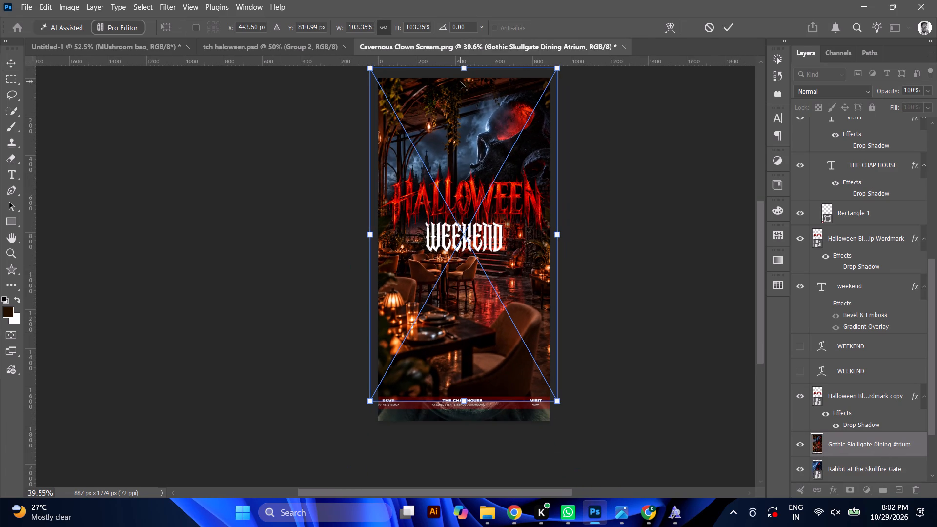
double_click(466, 66)
drag(467, 402, 467, 411)
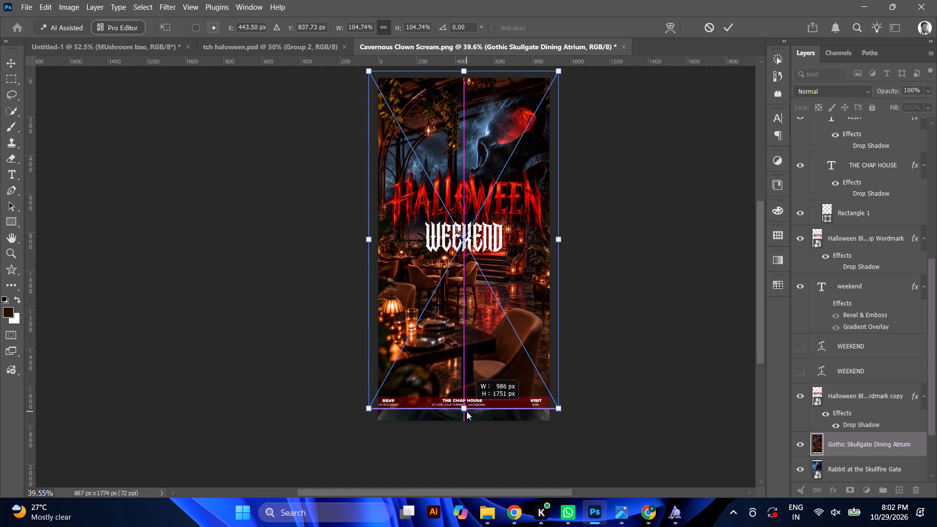
drag(467, 411, 468, 418)
click(729, 26)
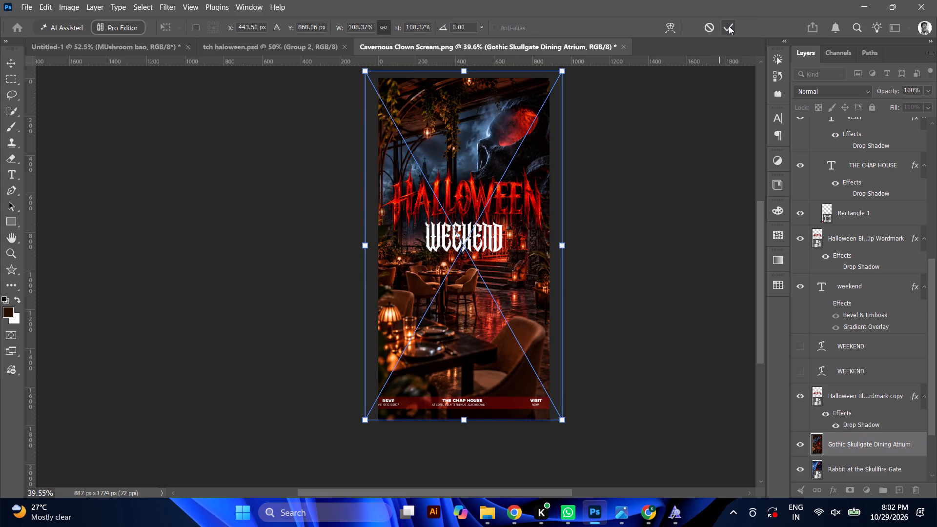
Scale the Rabbit at the Skullfire Gate layer to about 92%, with its upper edge at the top of the canvas.
click(859, 468)
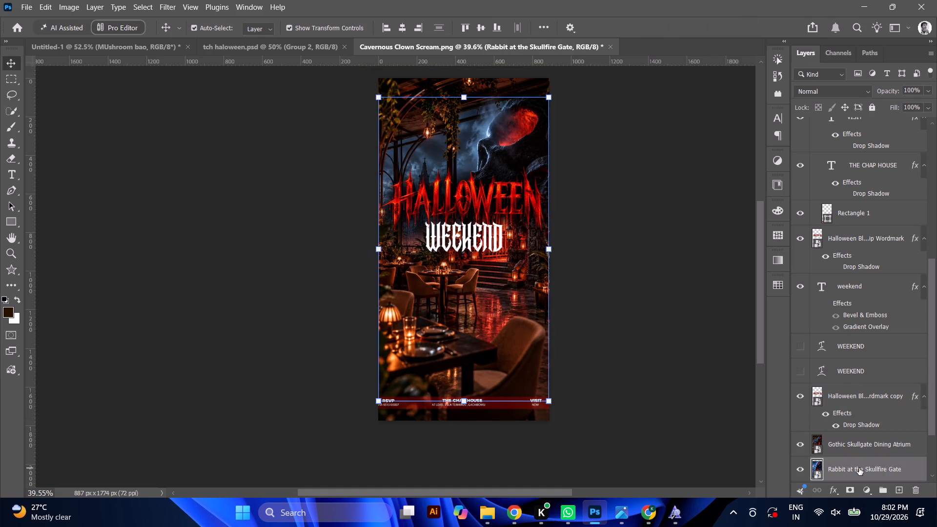
drag(463, 94, 469, 76)
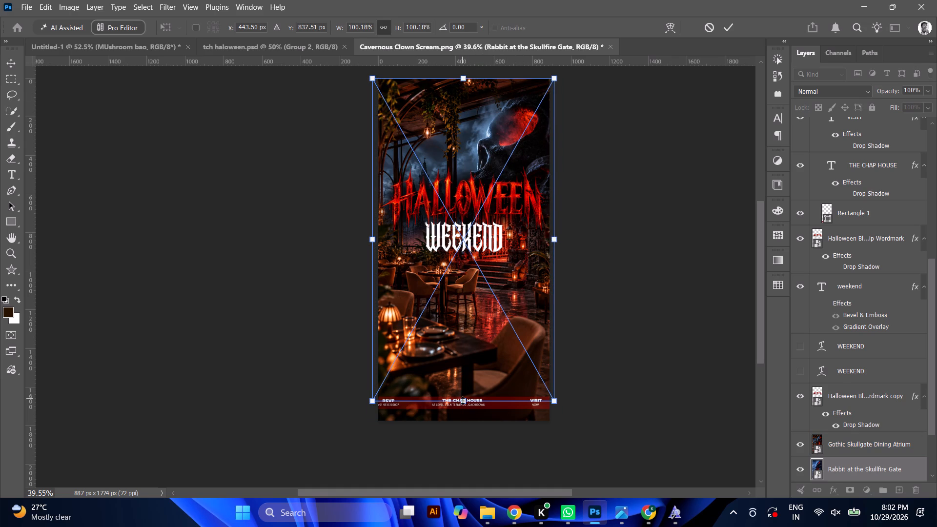
drag(461, 399, 461, 392)
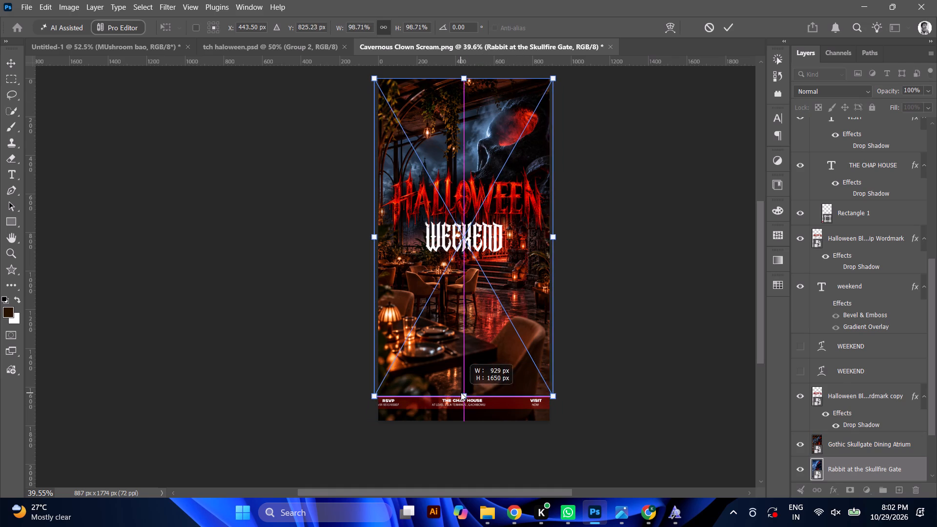
drag(461, 392, 461, 372)
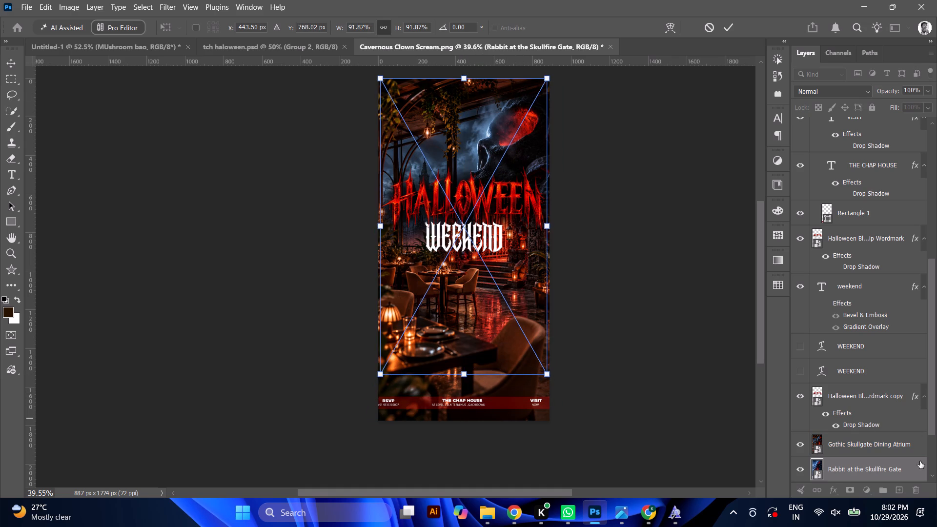
Bring the Rabbit at the Skullfire Gate layer above Gothic Skullgate Dining Atrium, then copy its automatically selected subject to a new layer.
drag(901, 470, 893, 437)
alt+scroll(502, 339, down, 4)
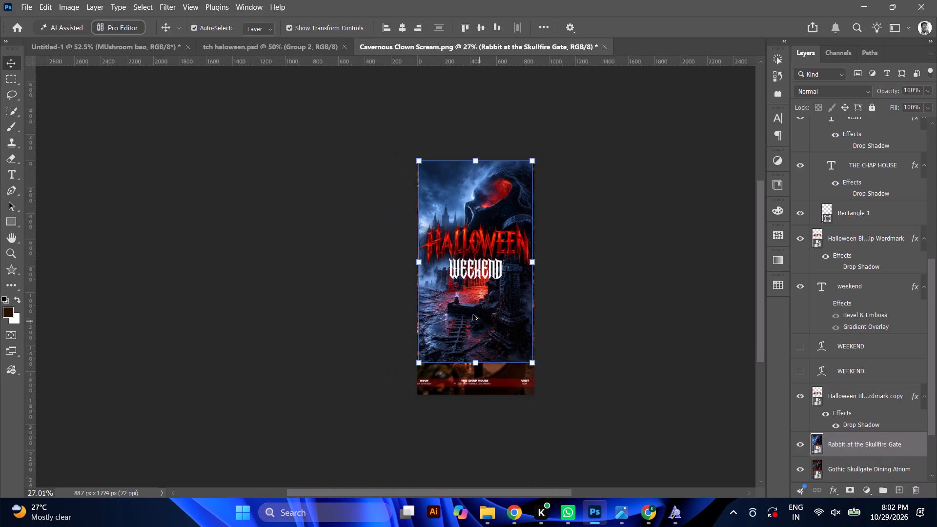
alt+scroll(471, 311, up, 7)
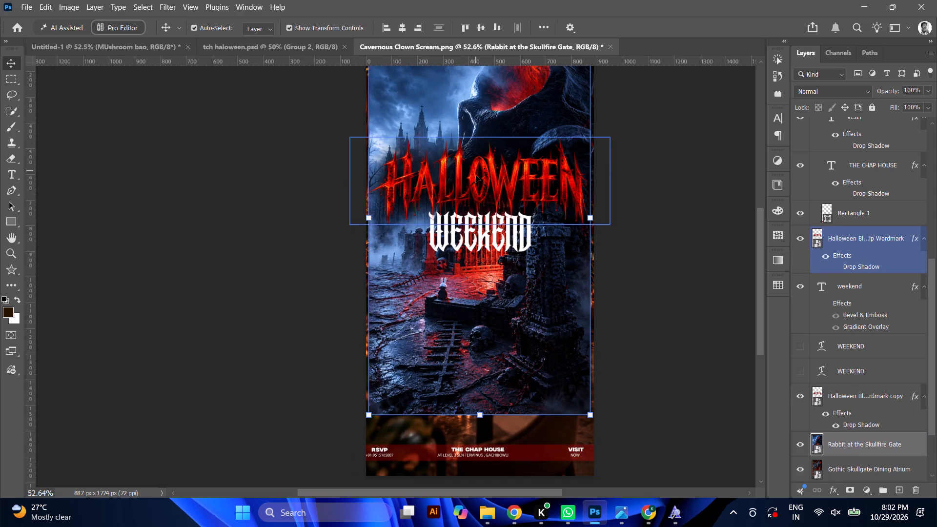
click(10, 108)
click(483, 32)
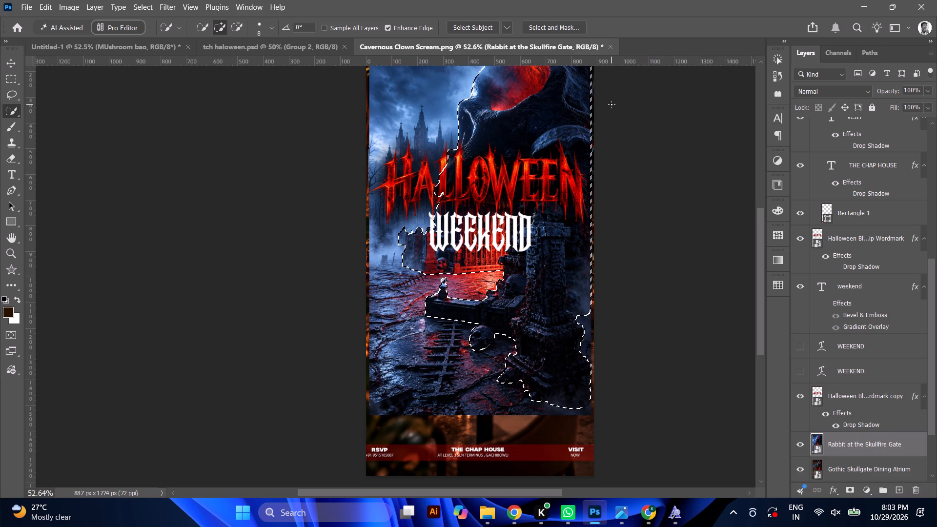
key(ctrl+j)
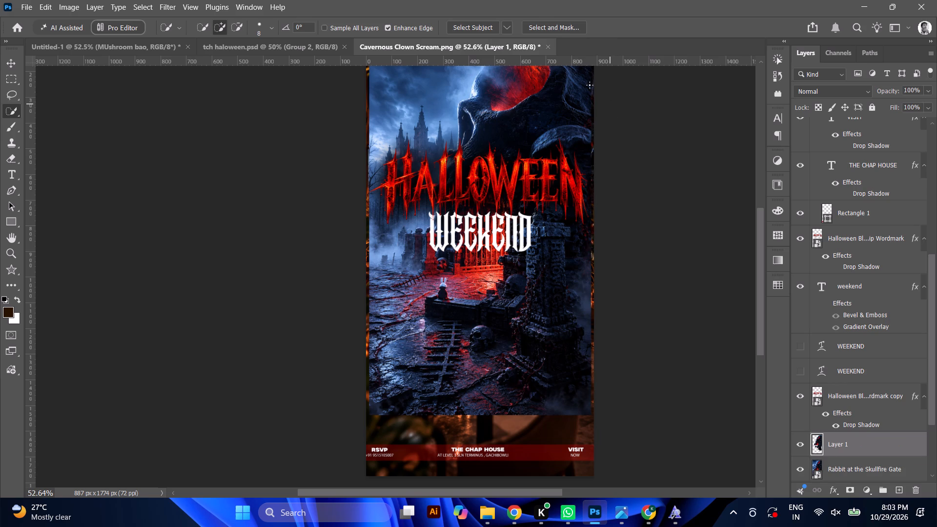
Move the Gothic Skullgate Dining Atrium layer between Layer 1 and Rabbit at the Skullfire Gate in the layer stack.
scroll(822, 444, down, 1)
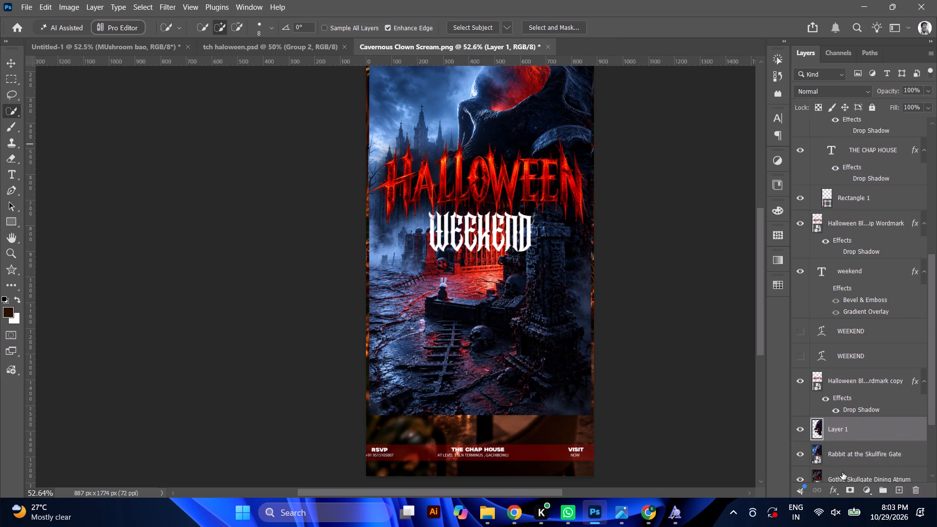
drag(842, 472, 850, 449)
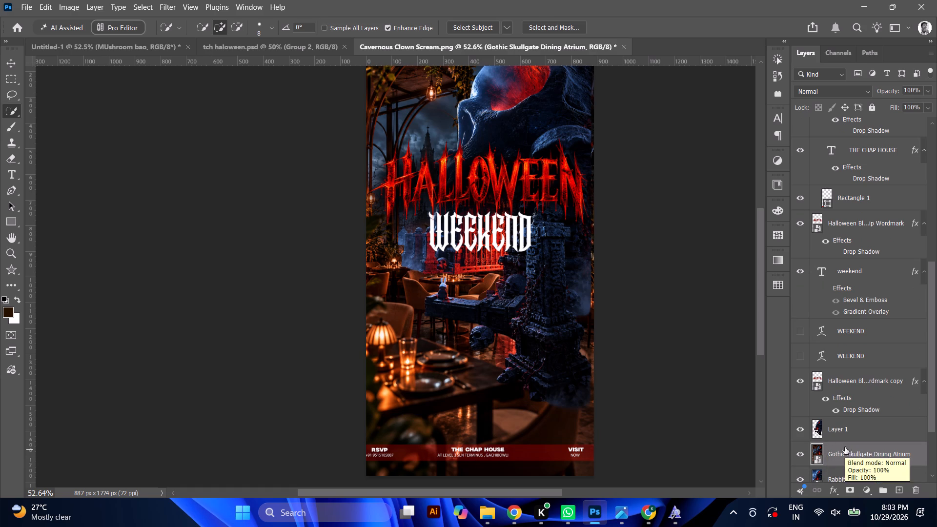
Compare the poster with the Layer 1, Gothic Skullgate Dining Atrium and Rabbit at the Skullfire Gate layers hidden and shown.
ctrl+click(857, 429)
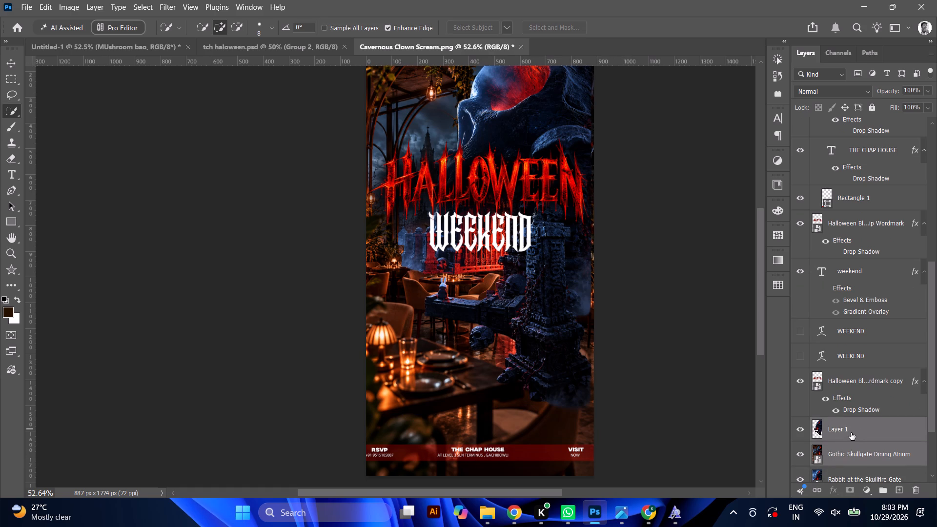
click(12, 66)
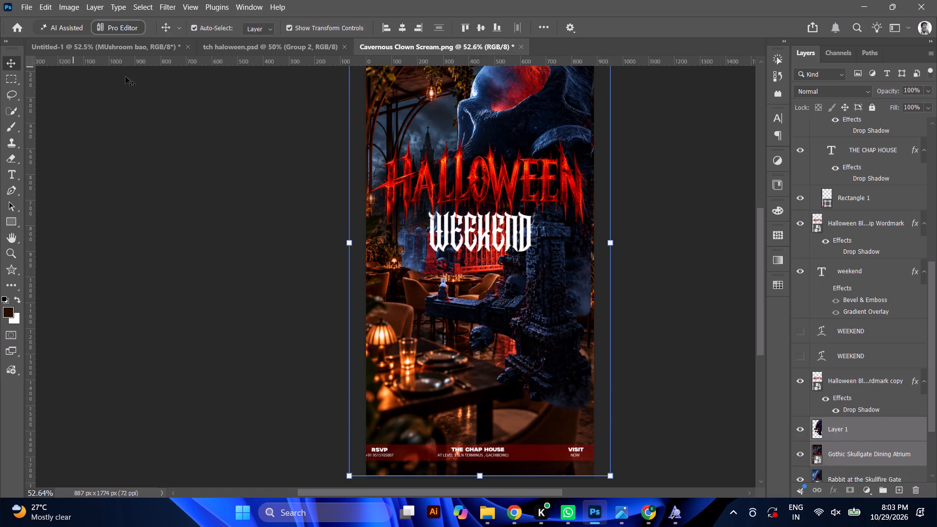
scroll(925, 455, down, 5)
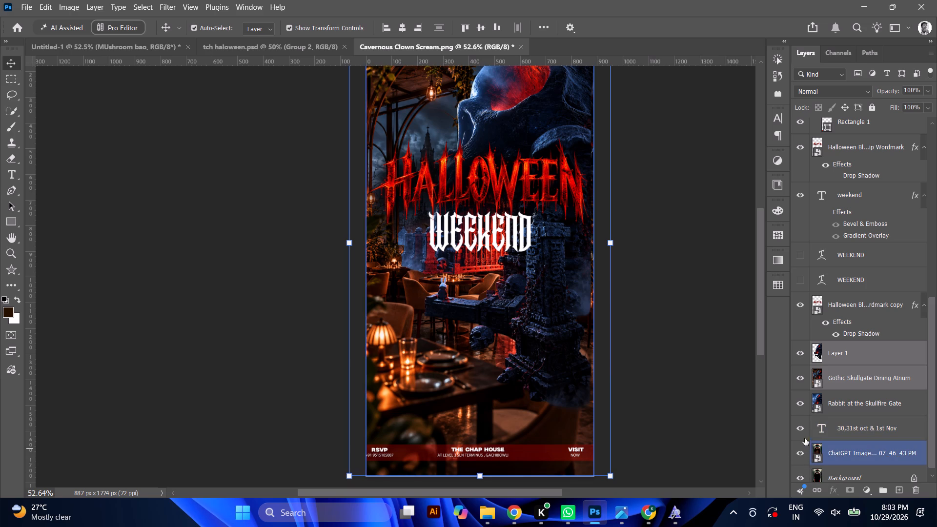
click(800, 374)
click(798, 355)
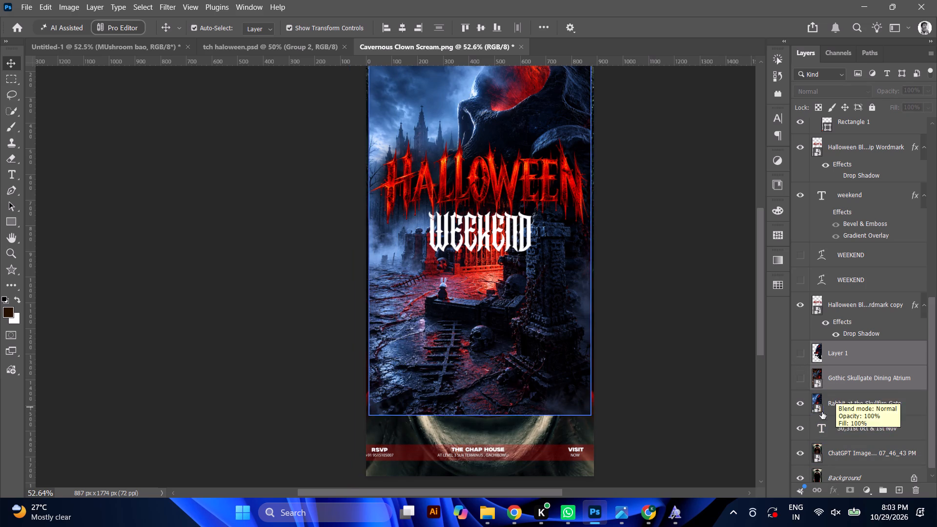
click(804, 403)
click(804, 403)
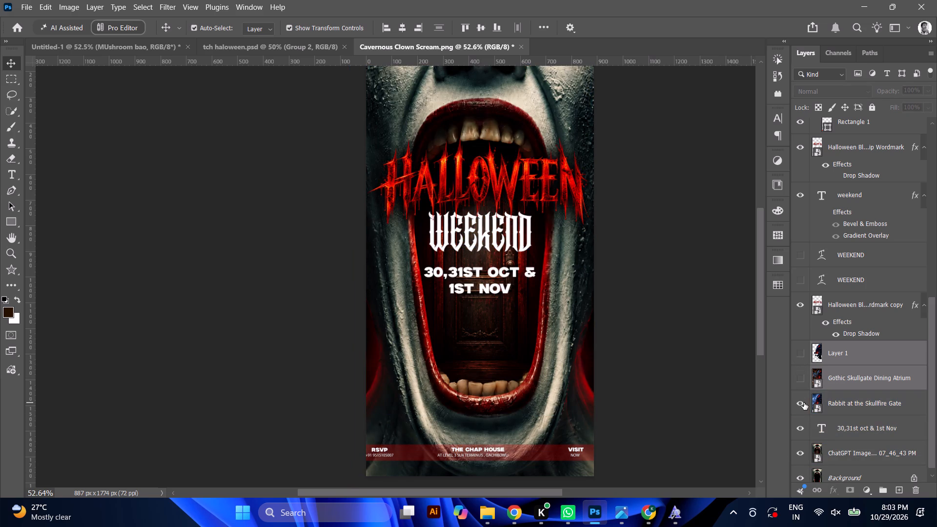
click(804, 382)
click(802, 355)
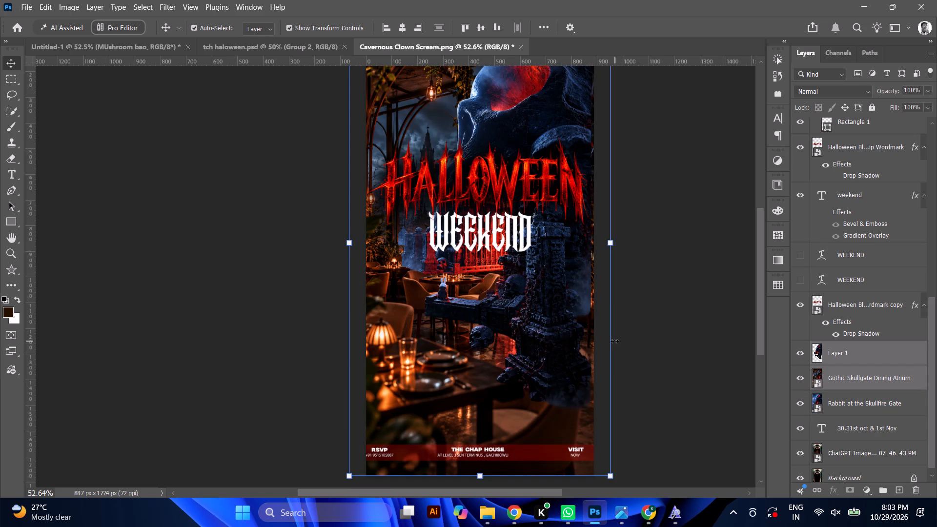
alt+scroll(614, 341, down, 3)
alt+scroll(546, 303, down, 2)
alt+scroll(502, 259, up, 2)
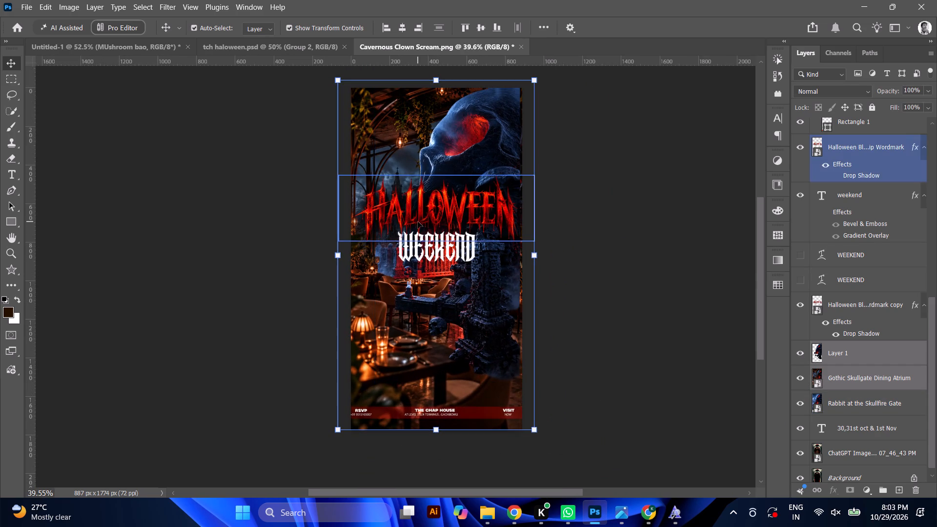
Erase the centre and upper-left sky area of the Gothic Skullgate Dining Atrium layer to blend it with the castle scene beneath.
click(863, 377)
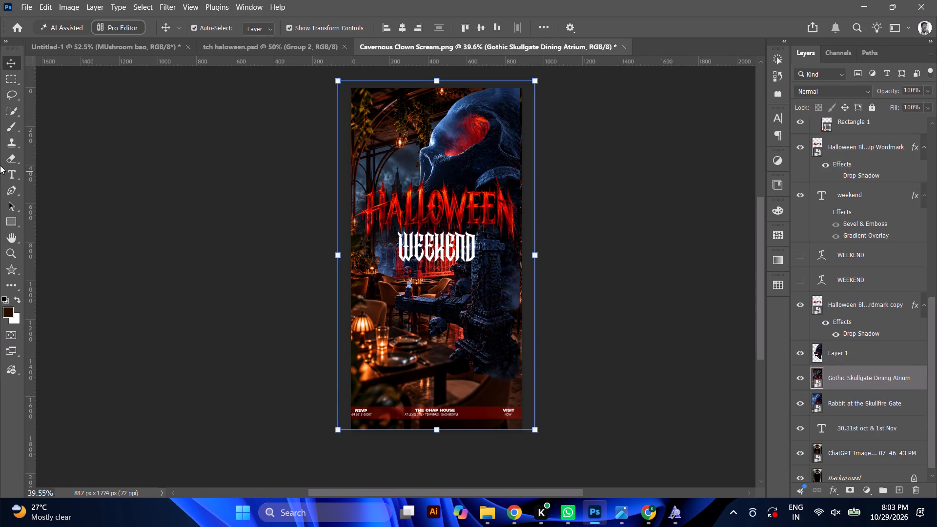
click(7, 155)
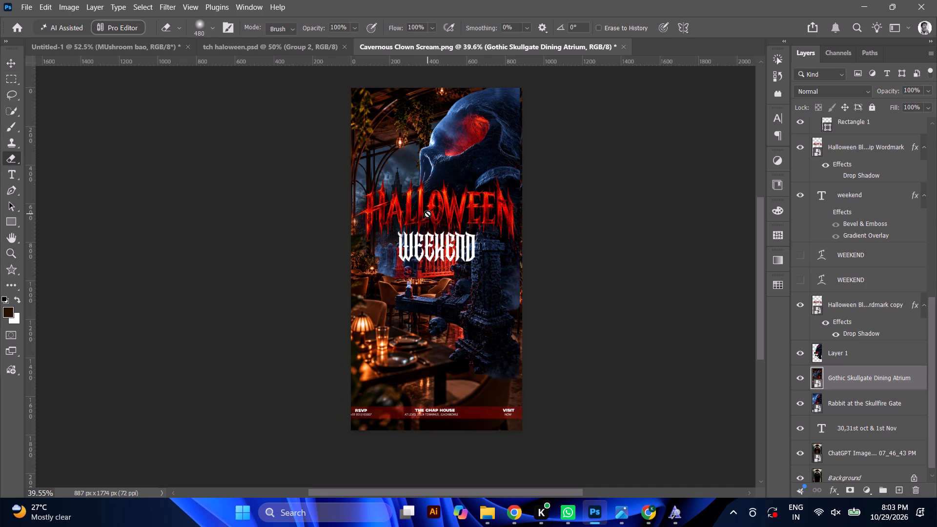
click(428, 214)
click(464, 203)
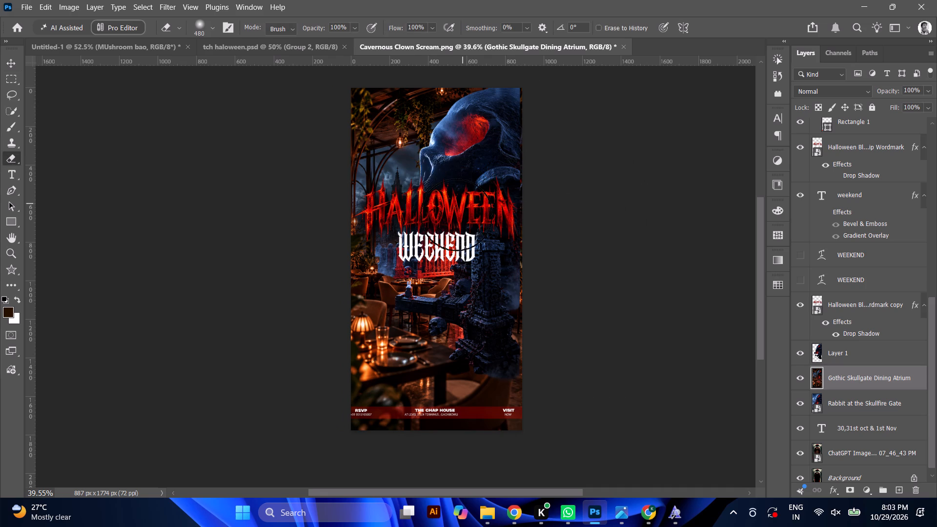
click(403, 243)
drag(387, 250, 387, 250)
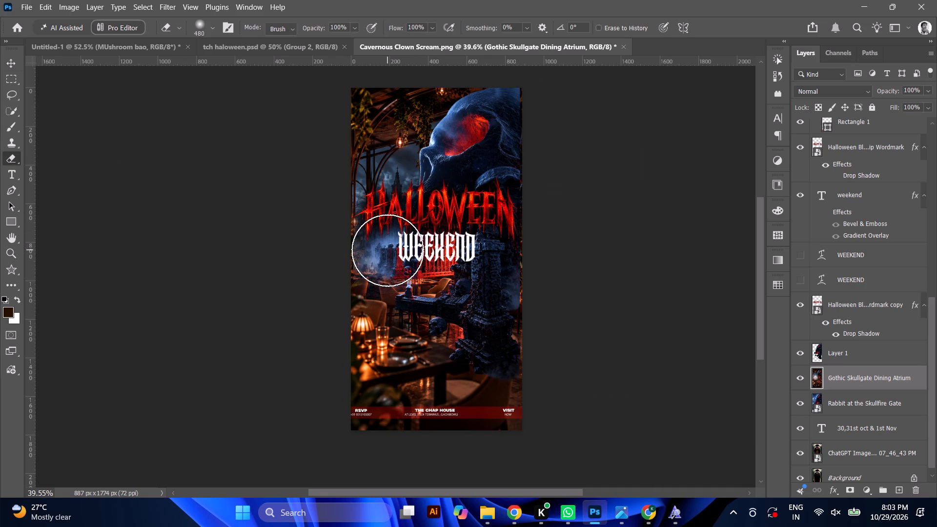
drag(387, 250, 375, 122)
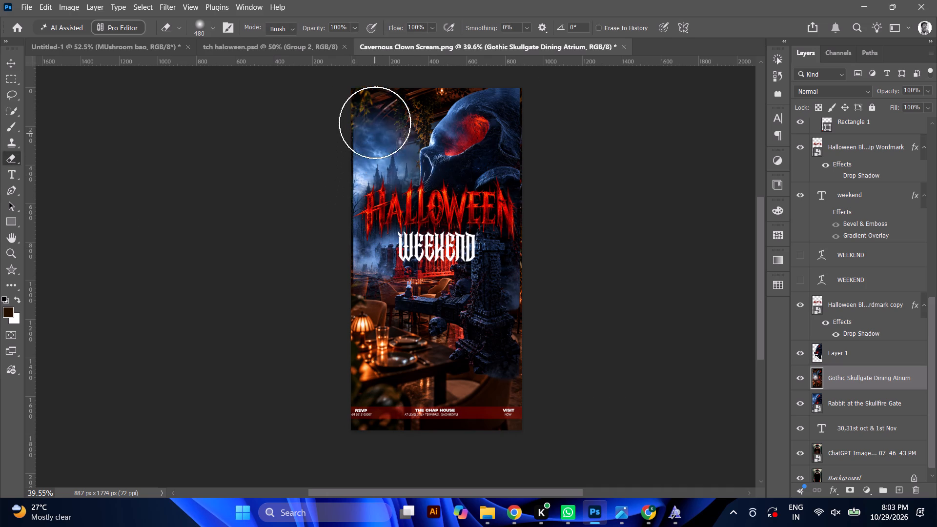
drag(375, 122, 387, 89)
drag(394, 77, 367, 90)
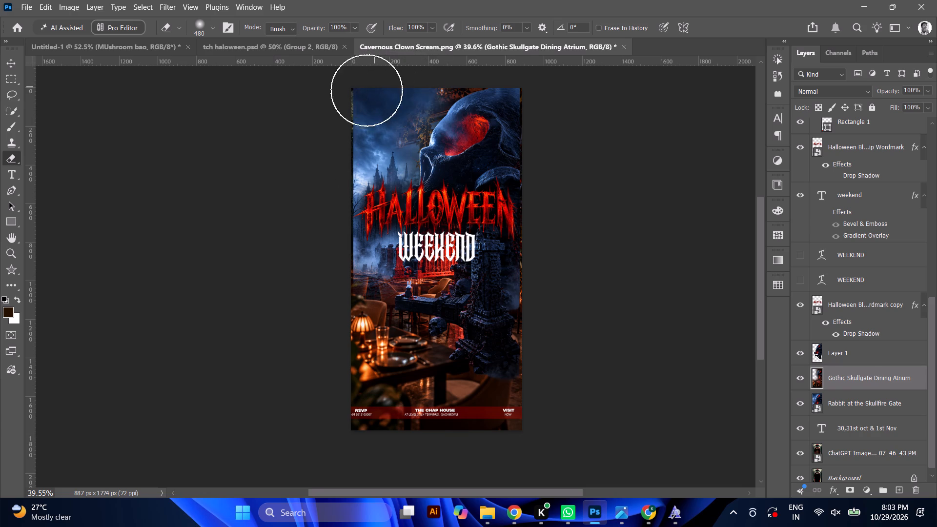
drag(367, 90, 351, 107)
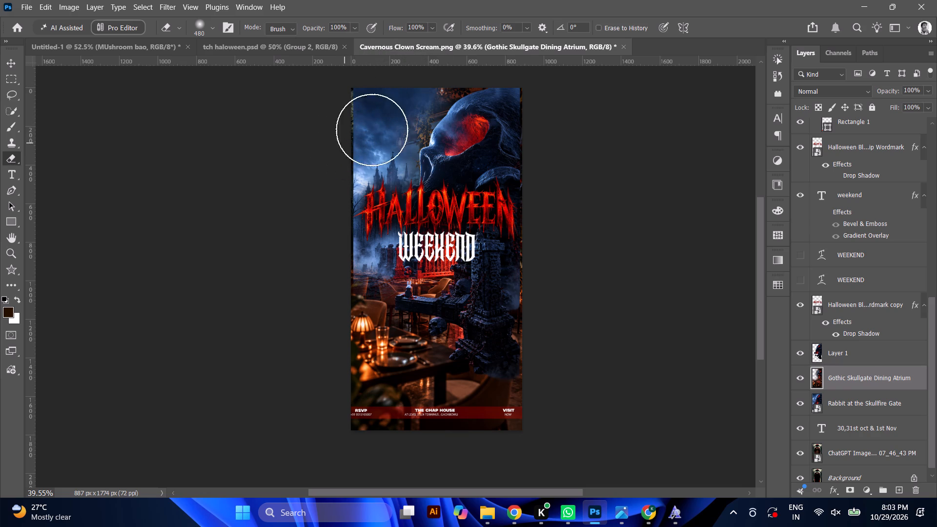
alt+scroll(428, 127, down, 2)
alt+scroll(428, 127, up, 2)
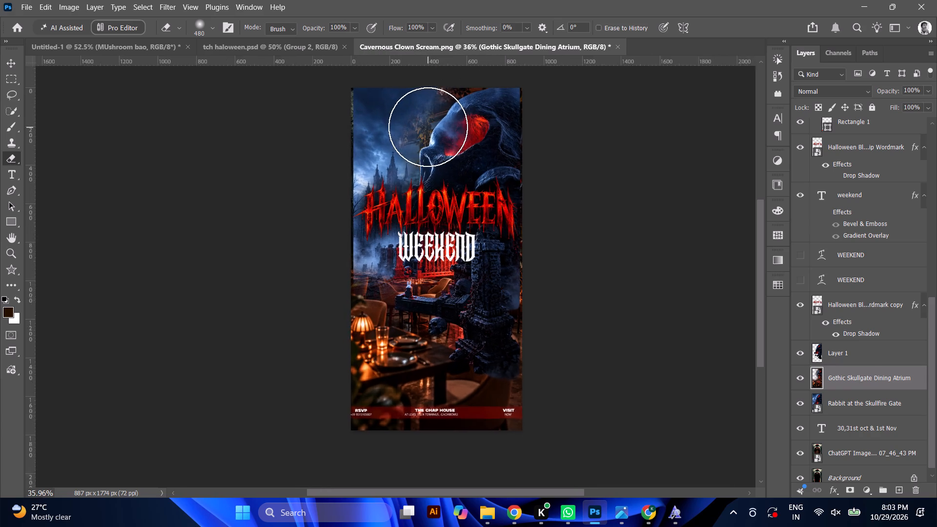
alt+scroll(428, 127, up, 1)
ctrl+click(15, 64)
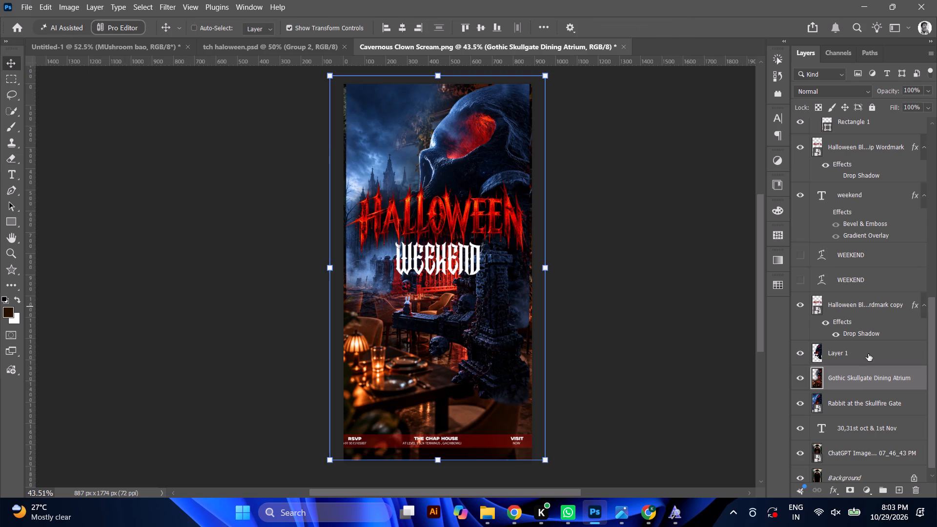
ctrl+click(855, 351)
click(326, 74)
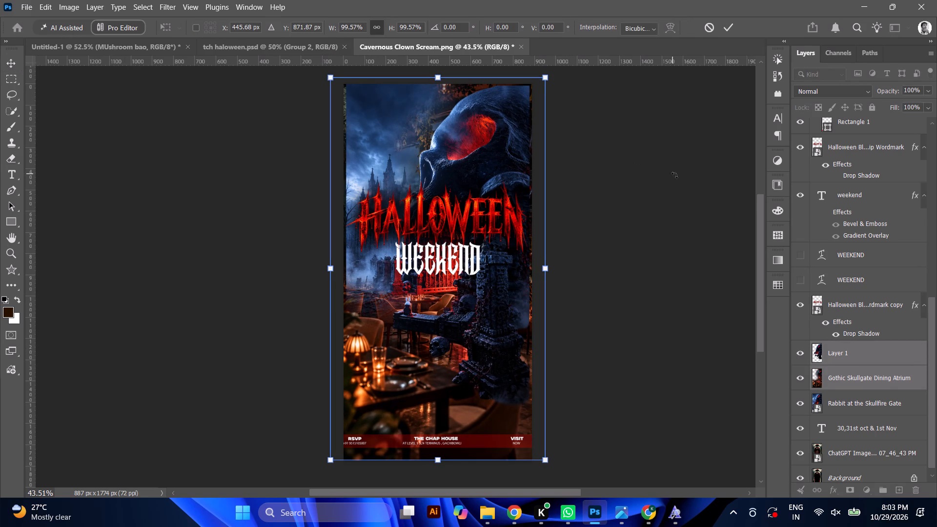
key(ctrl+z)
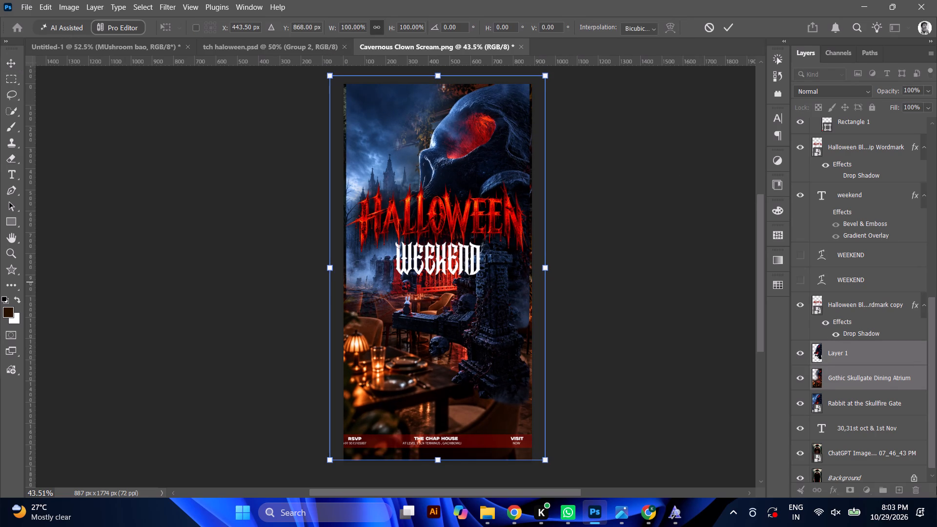
Scale Layer 1, Gothic Skullgate Dining Atrium and Rabbit at the Skullfire Gate together to about 101.8%, extending past the canvas's upper-left corner.
click(846, 406)
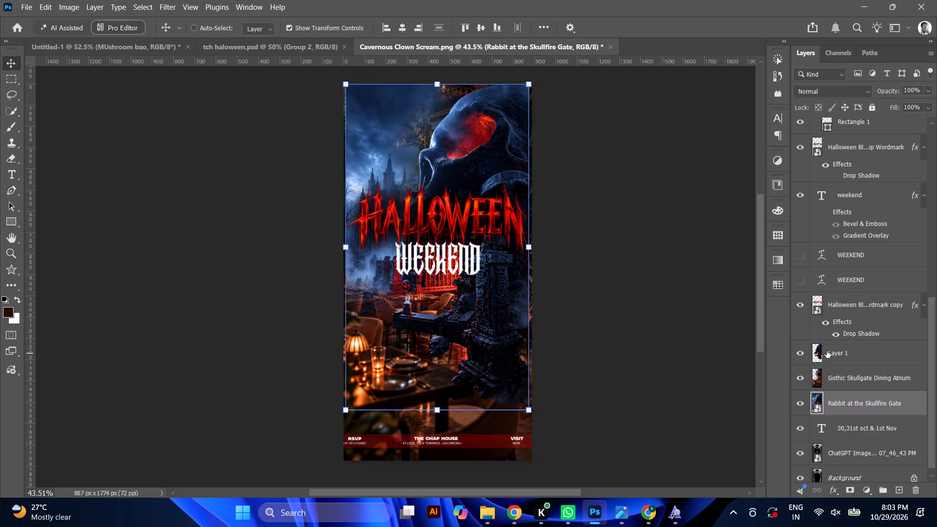
ctrl+click(827, 351)
ctrl+click(837, 375)
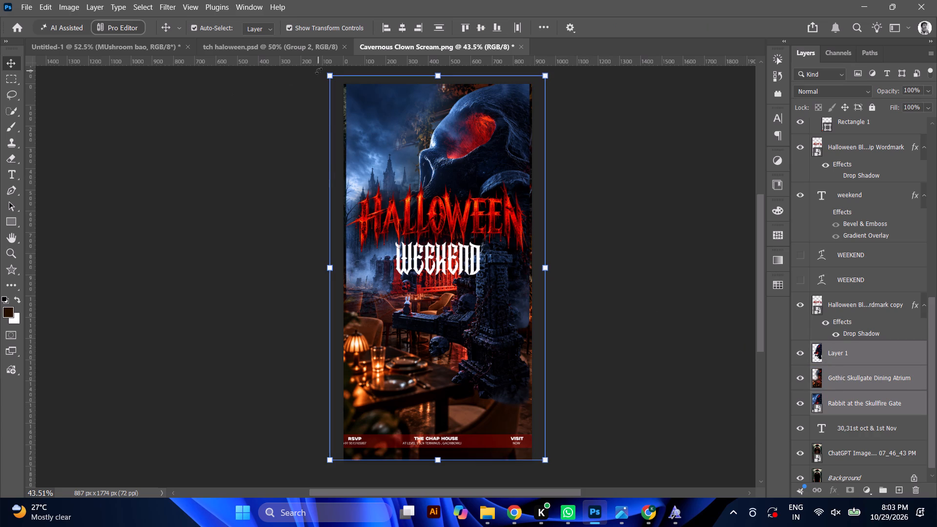
drag(332, 74, 321, 72)
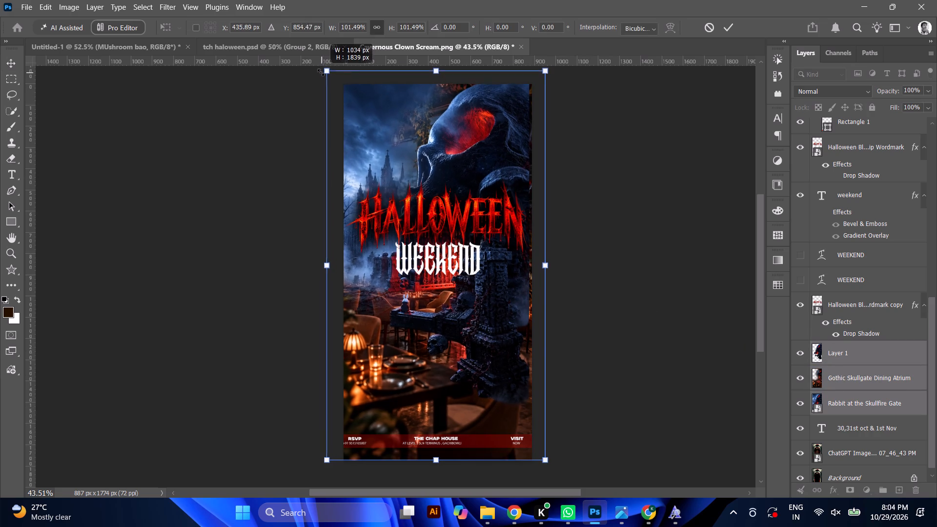
drag(321, 72, 320, 72)
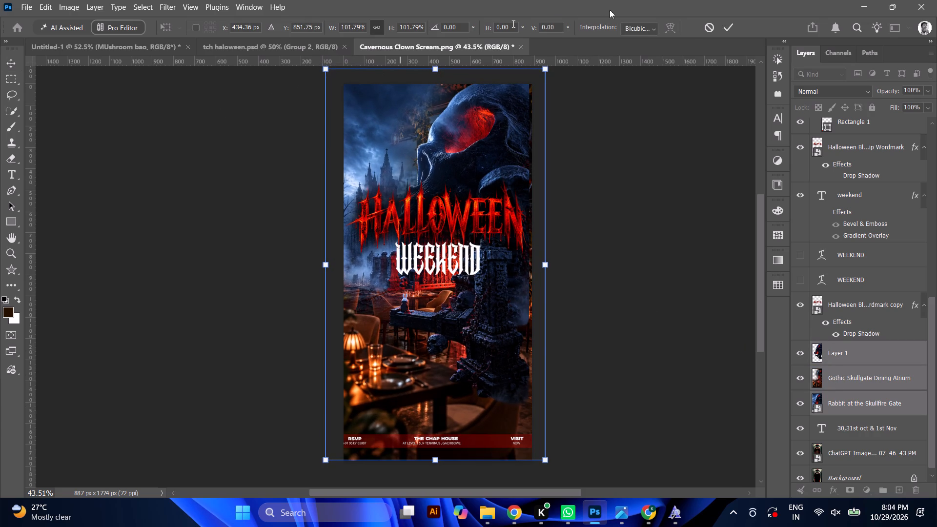
click(732, 26)
Erase the stone pillar, ledge and skulls from the lower part of Layer 1 with the 480 px Eraser.
alt+scroll(558, 354, down, 3)
alt+scroll(554, 353, up, 5)
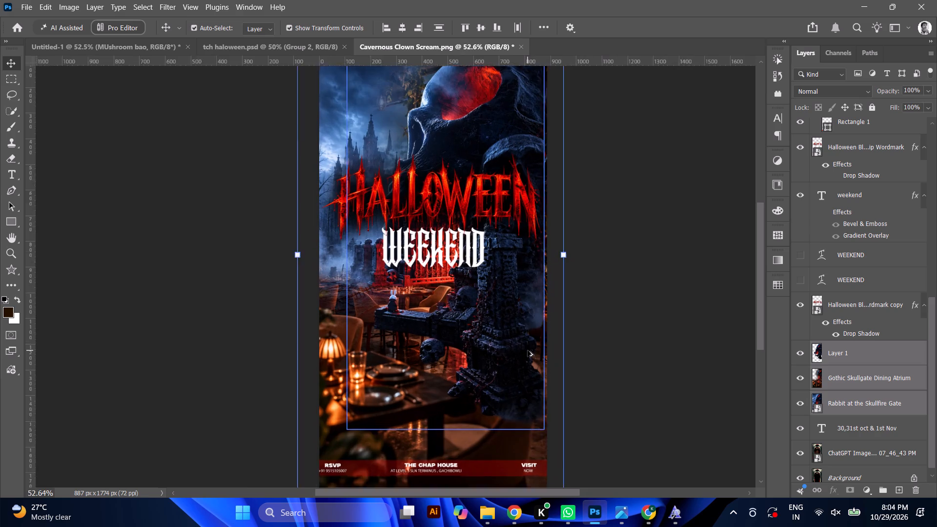
alt+scroll(528, 350, up, 2)
ctrl+click(491, 330)
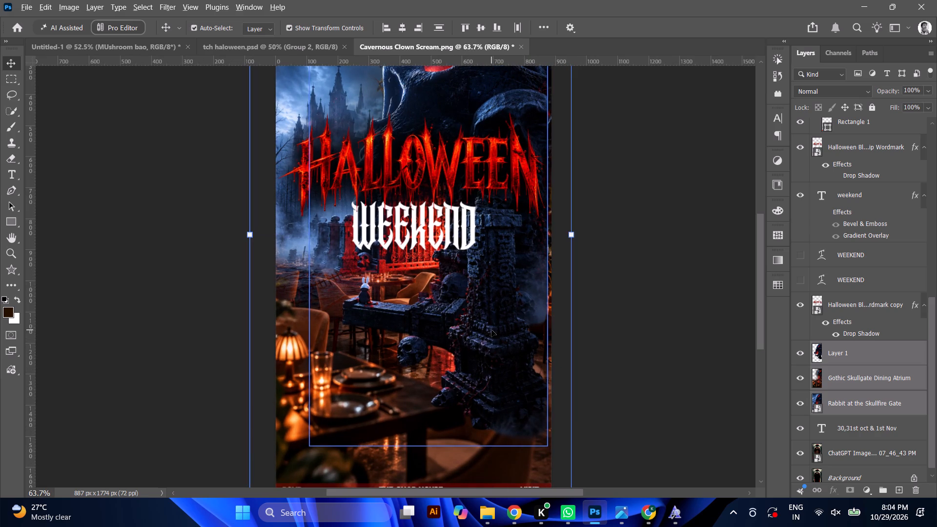
alt+click(491, 330)
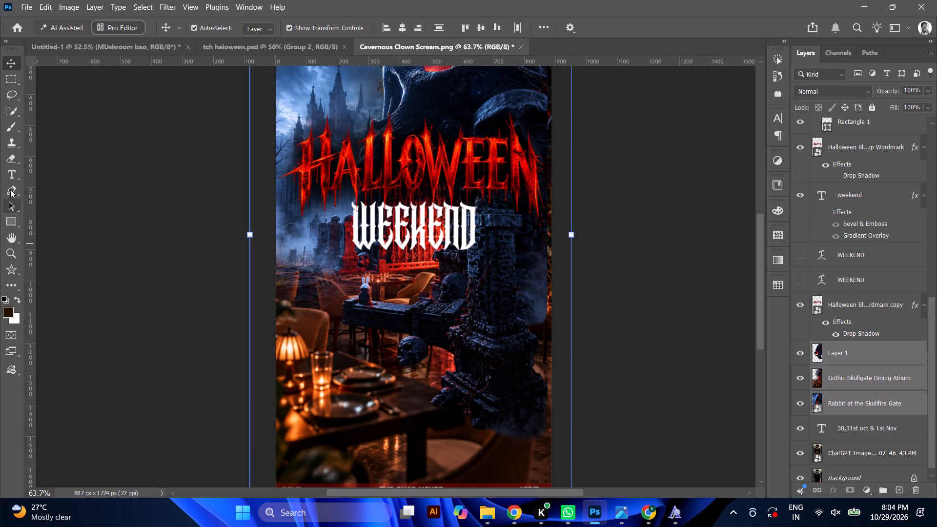
click(7, 155)
click(504, 280)
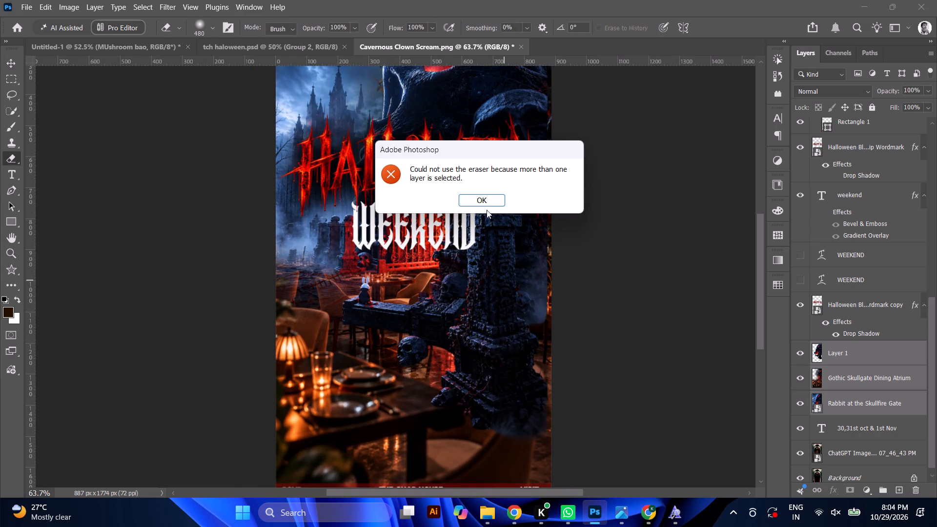
click(885, 372)
click(477, 198)
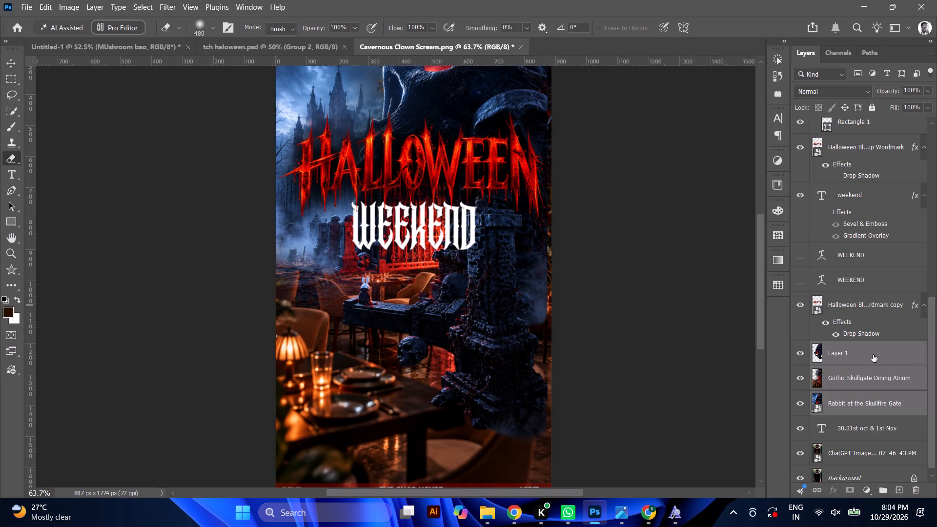
click(875, 356)
click(494, 327)
drag(508, 319, 495, 343)
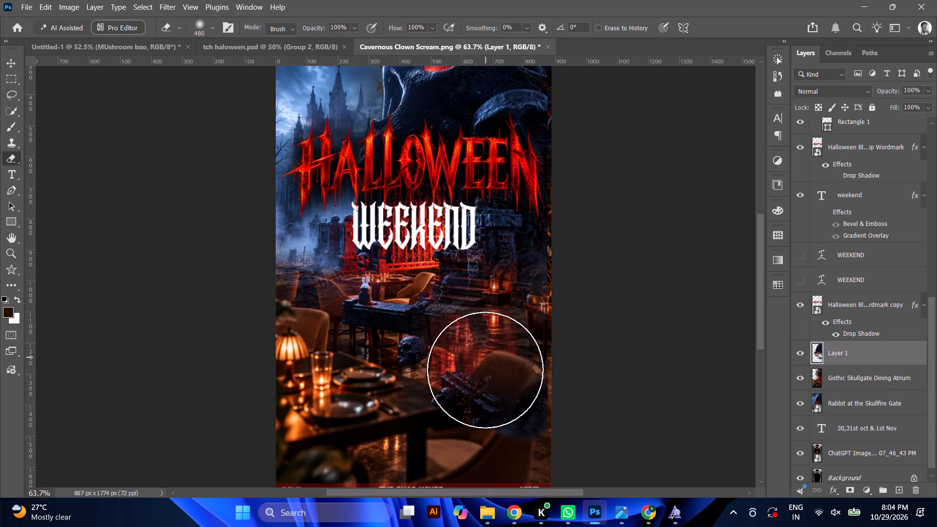
drag(477, 385, 402, 353)
drag(336, 312, 348, 307)
drag(405, 304, 548, 301)
drag(509, 297, 514, 413)
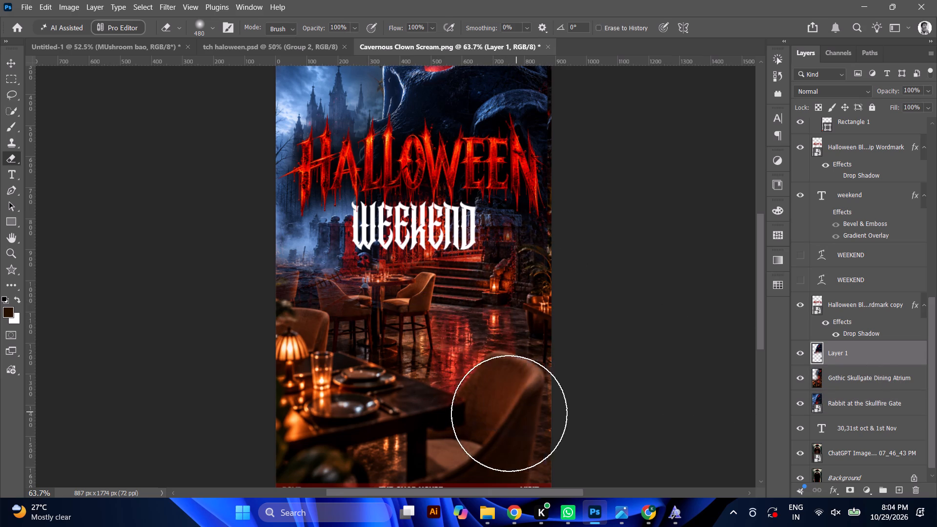
alt+scroll(444, 386, down, 9)
drag(493, 382, 328, 326)
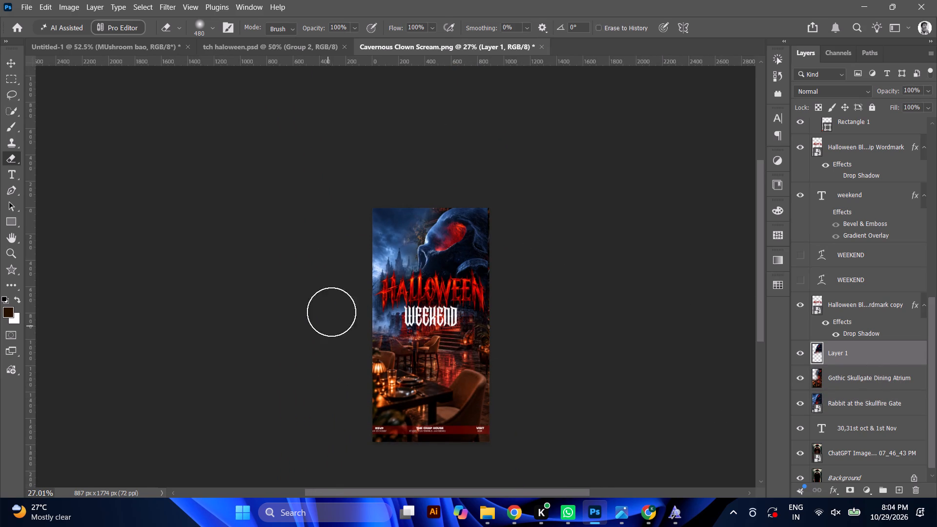
Erase the skull and remaining upper part of Layer 1 so the layers beneath show through.
click(417, 208)
drag(423, 206, 484, 211)
key(ctrl+z)
drag(463, 210, 387, 307)
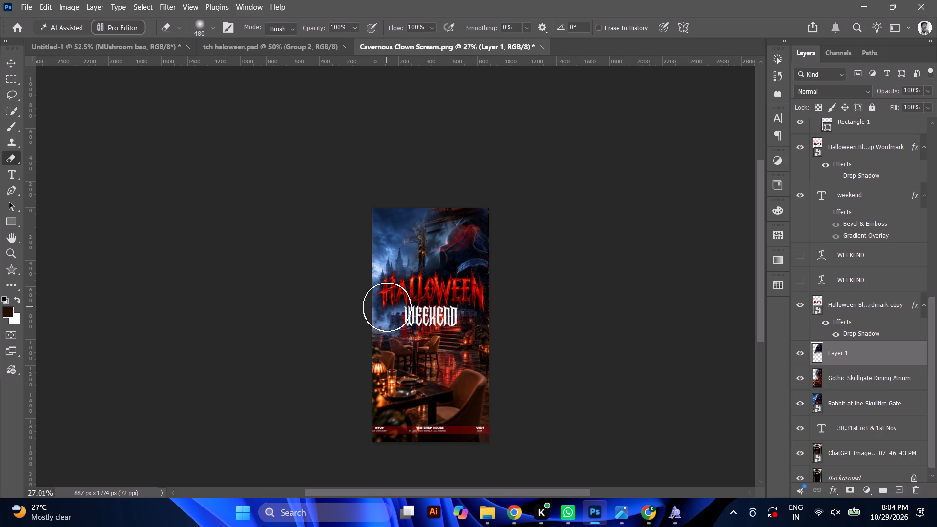
drag(387, 307, 457, 478)
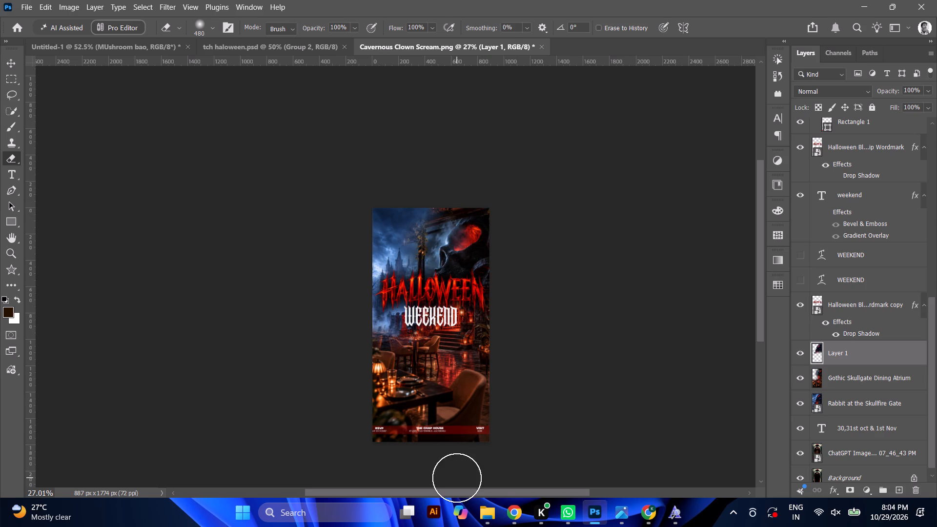
drag(457, 478, 485, 330)
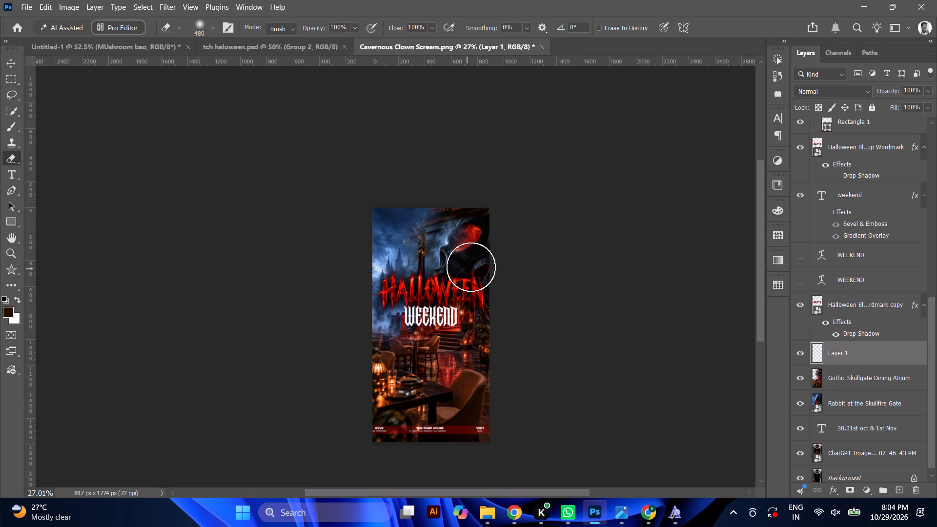
Examine the blended poster from the skull and castle down to the restaurant tables, close up and as a whole.
alt+scroll(476, 265, up, 10)
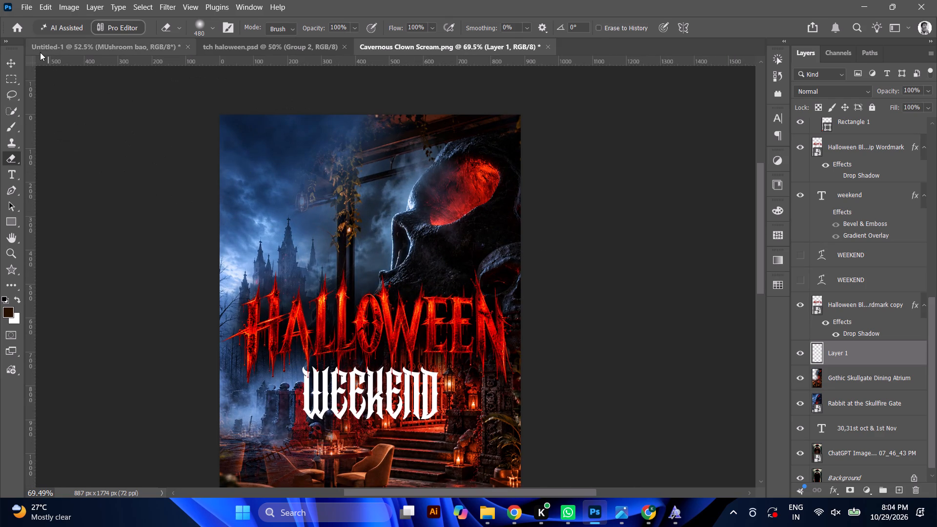
click(12, 62)
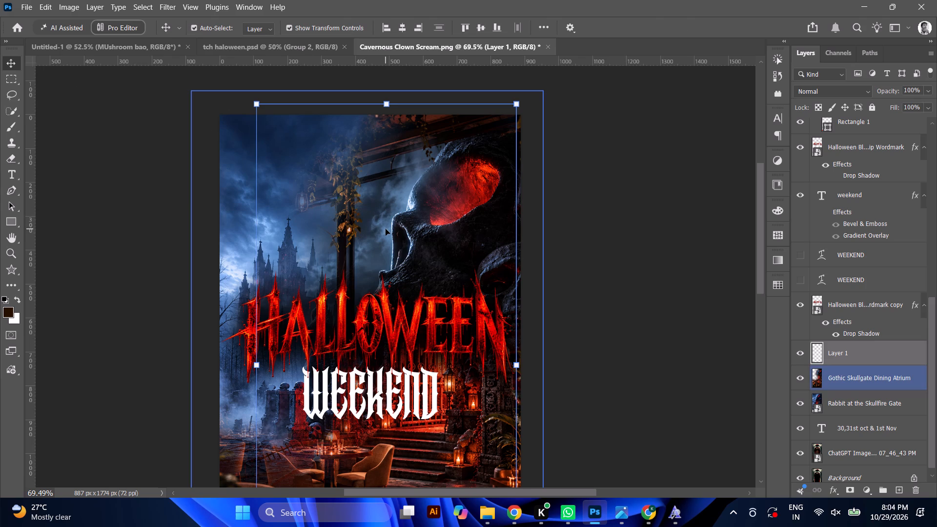
scroll(479, 275, down, 5)
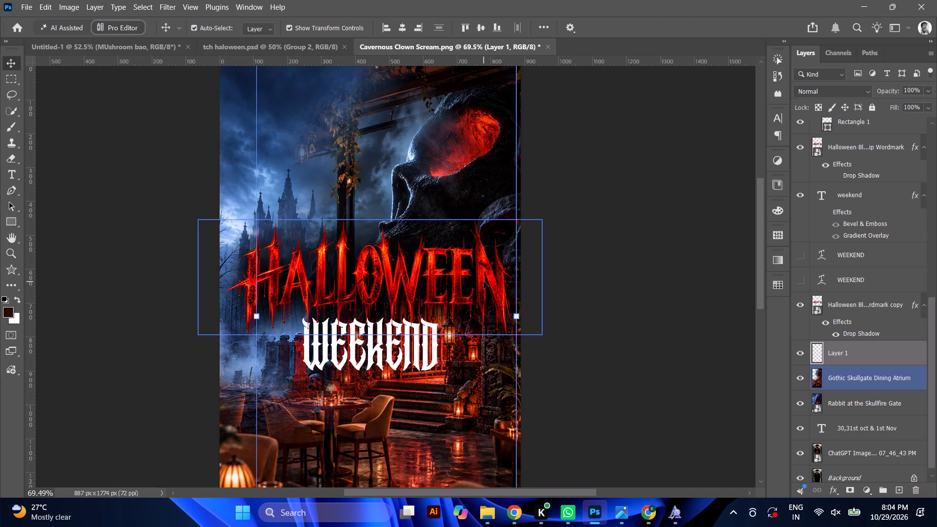
scroll(484, 279, down, 5)
scroll(417, 265, down, 3)
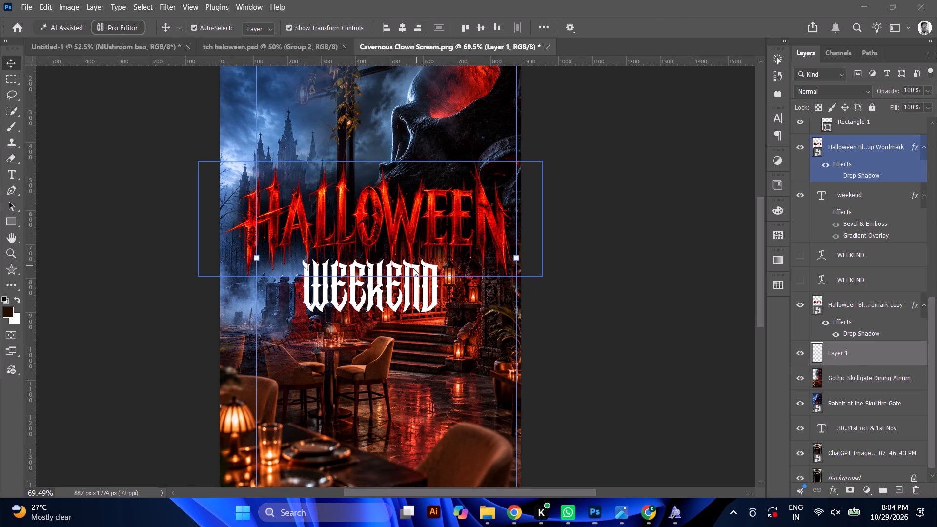
scroll(413, 268, down, 2)
scroll(242, 234, down, 4)
scroll(227, 245, up, 3)
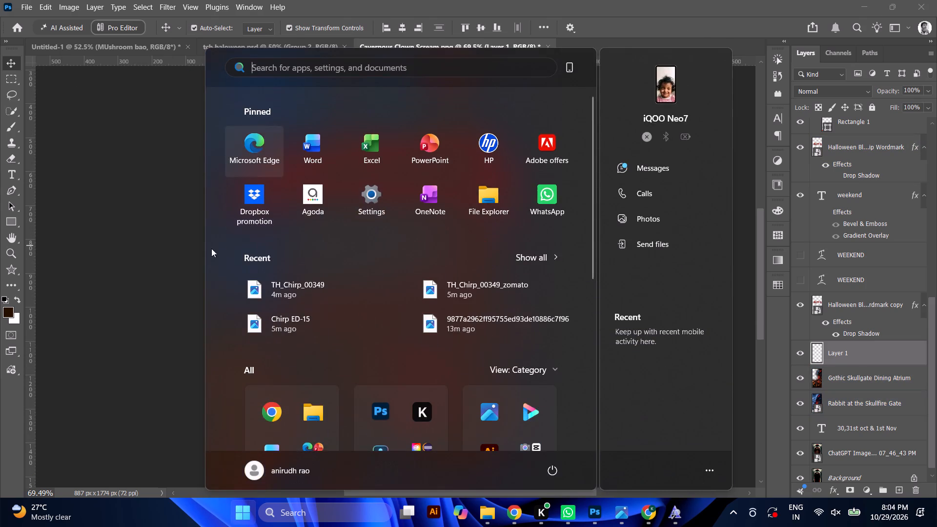
click(187, 255)
alt+scroll(209, 241, down, 7)
alt+scroll(348, 245, up, 4)
alt+scroll(347, 243, down, 3)
Hide the Gothic Skullgate Dining Atrium and Rabbit at the Skullfire Gate layers and examine the clown-mouth version of the poster.
click(800, 379)
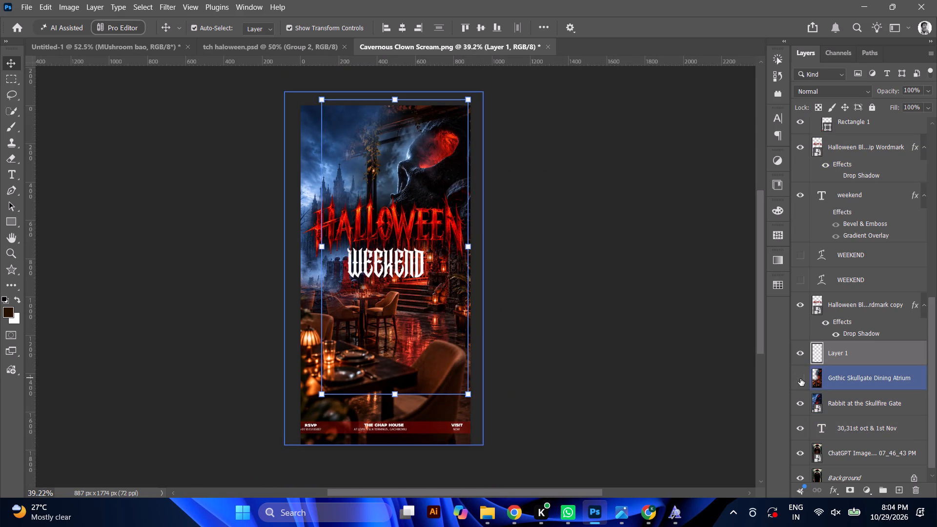
click(797, 407)
alt+scroll(360, 315, down, 3)
alt+scroll(362, 307, up, 4)
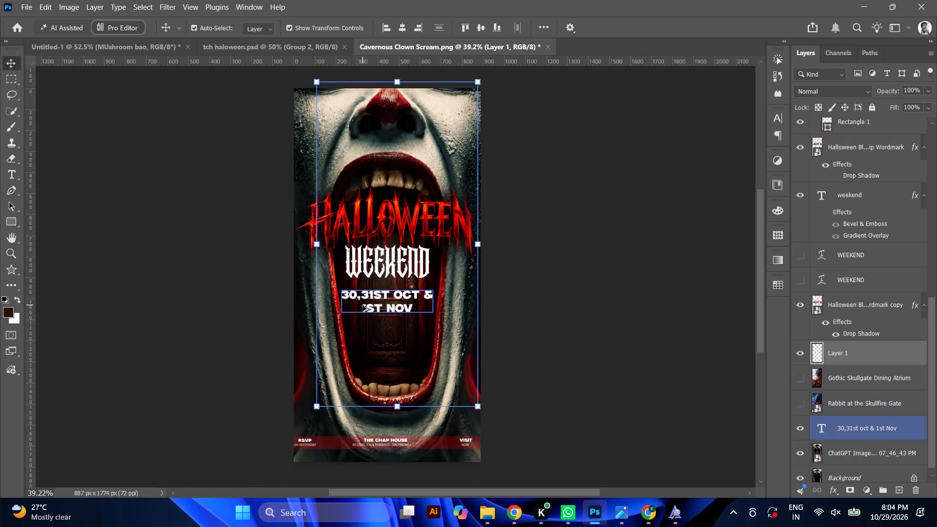
alt+scroll(382, 298, up, 3)
alt+scroll(397, 320, down, 8)
alt+scroll(393, 324, up, 5)
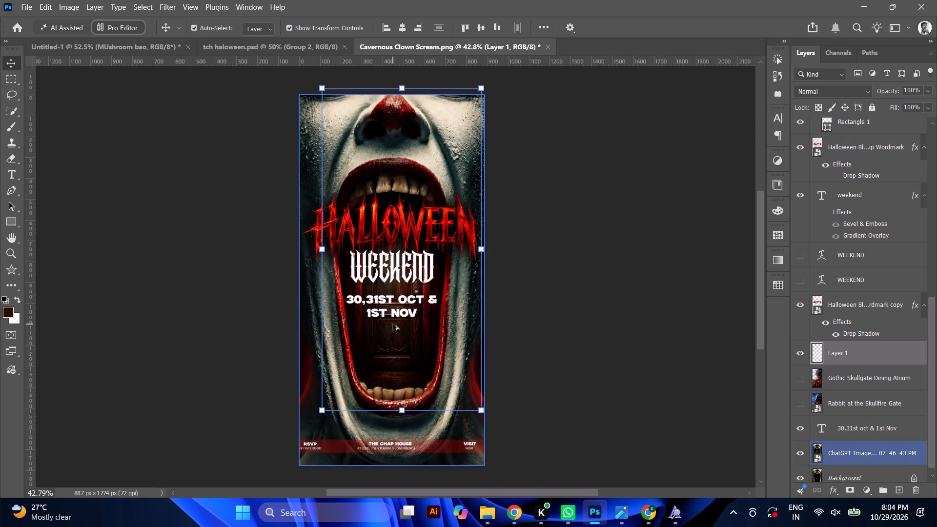
Check the other open Halloween designs, and open the recent orange Live Band poster file TCH PRITAM NEW 20.09.
click(251, 47)
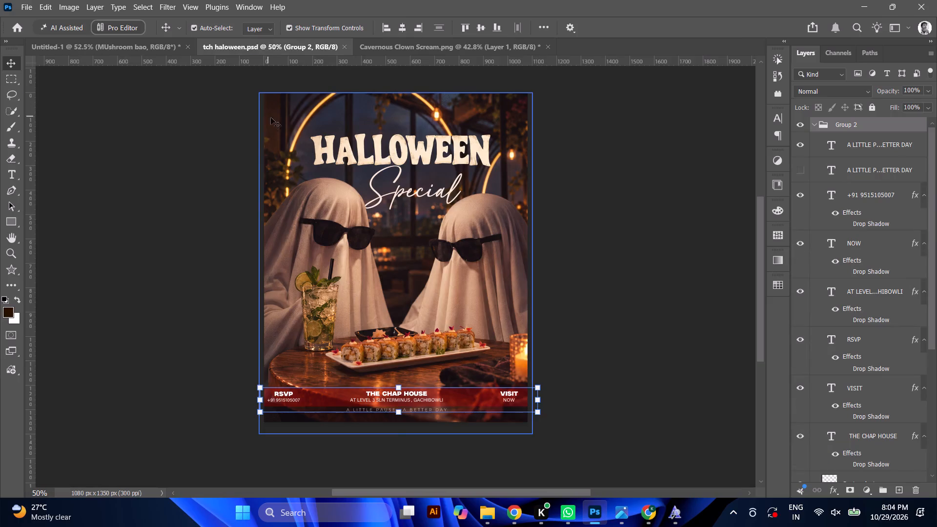
click(68, 43)
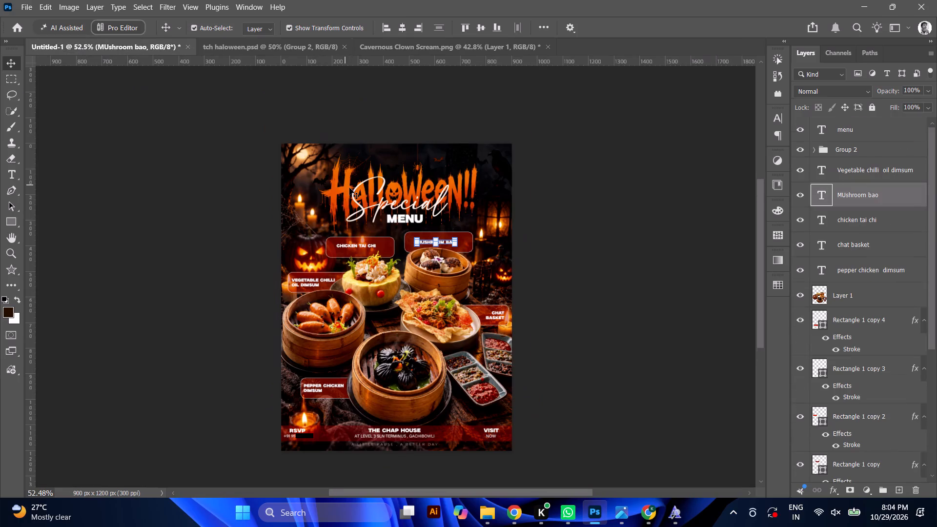
click(9, 23)
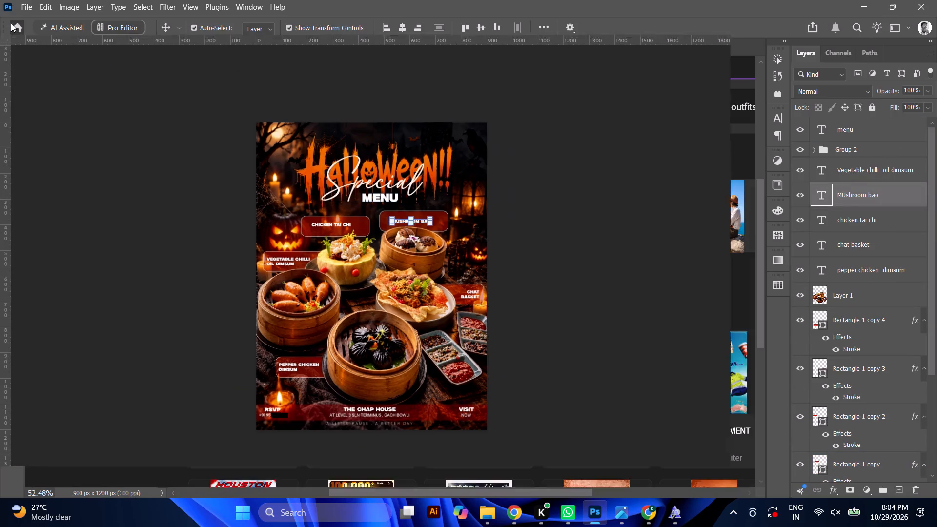
scroll(397, 322, down, 4)
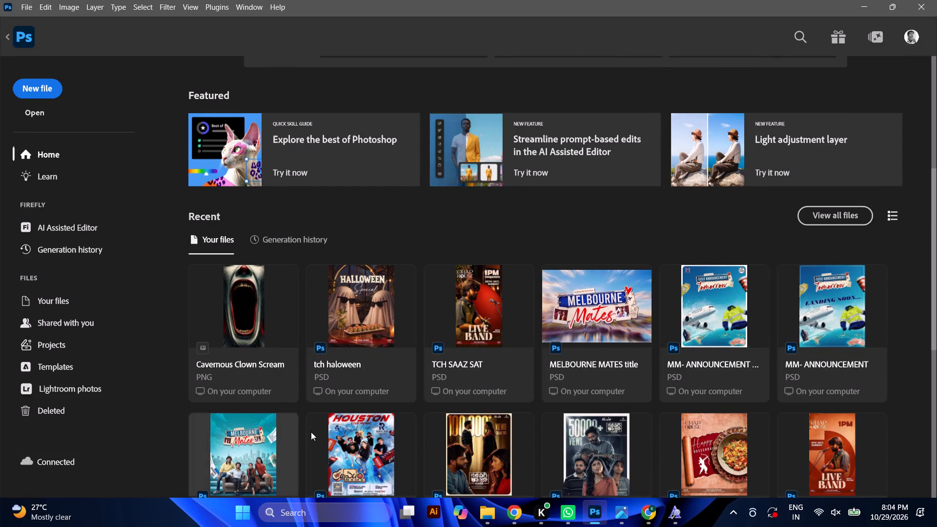
click(819, 436)
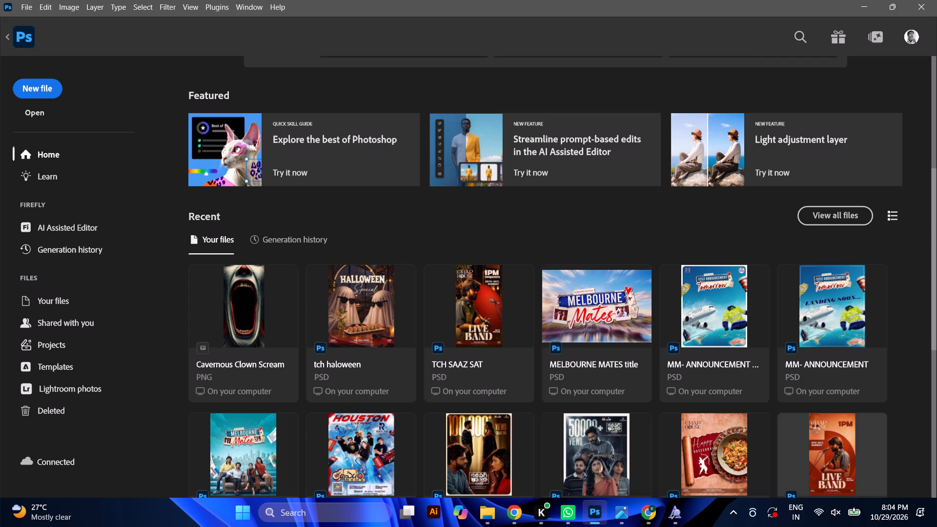
Copy the Chap House logo layer from the Live Band poster into Cavernous Clown Scream.png, placing it inside the mouth below the date.
ctrl+click(346, 161)
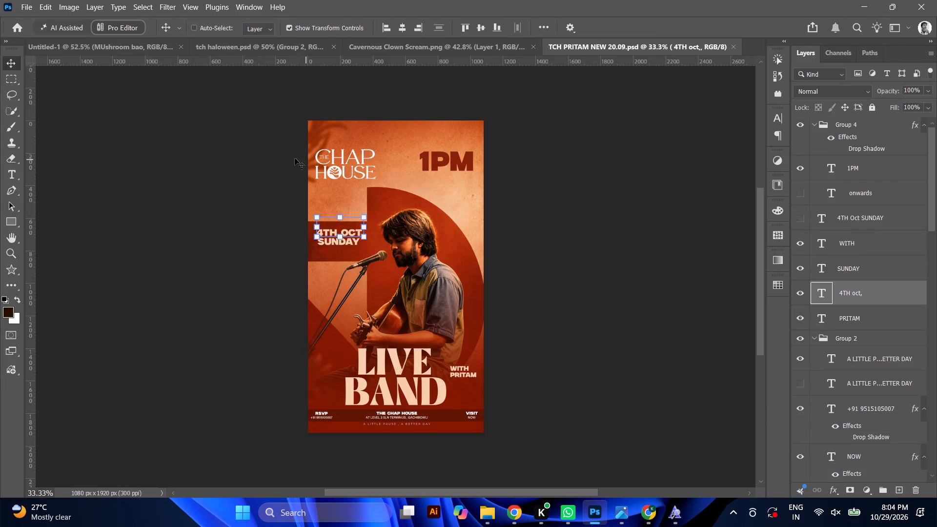
alt+click(350, 163)
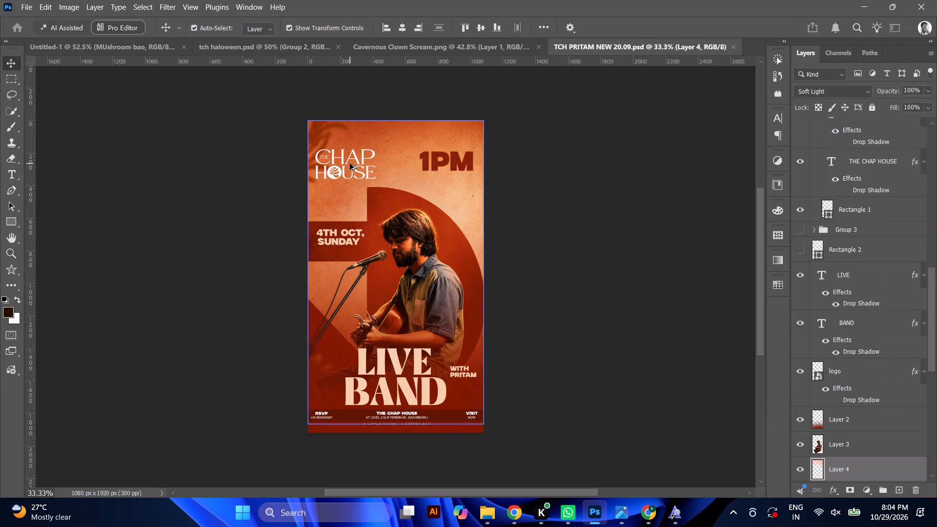
alt+click(353, 168)
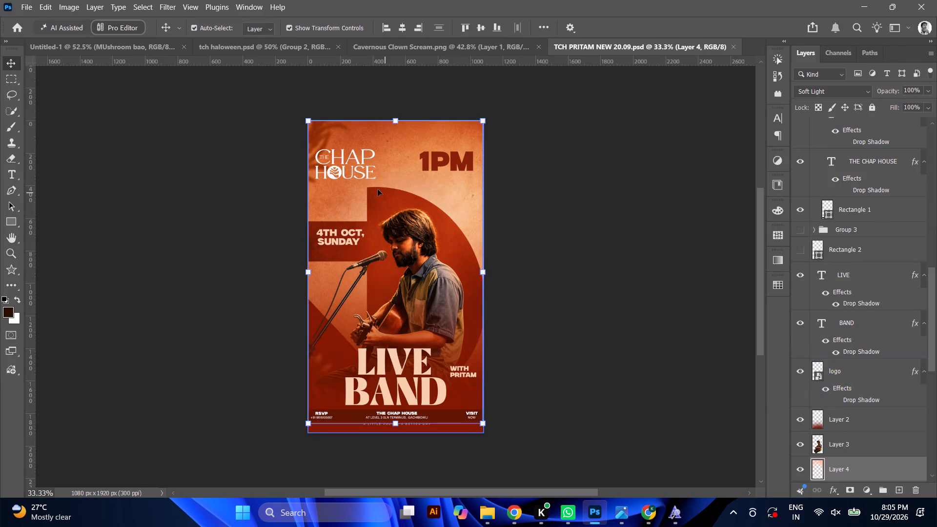
alt+click(340, 164)
alt+click(342, 164)
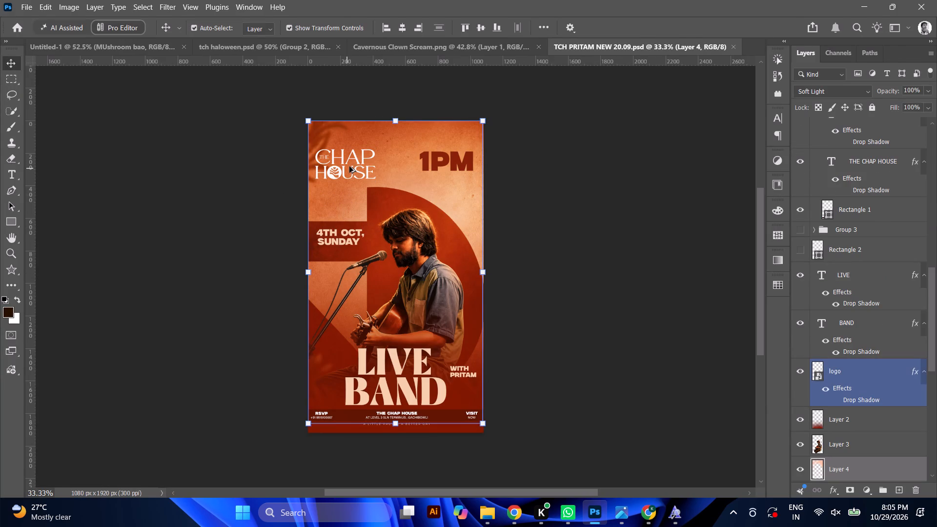
alt+click(350, 159)
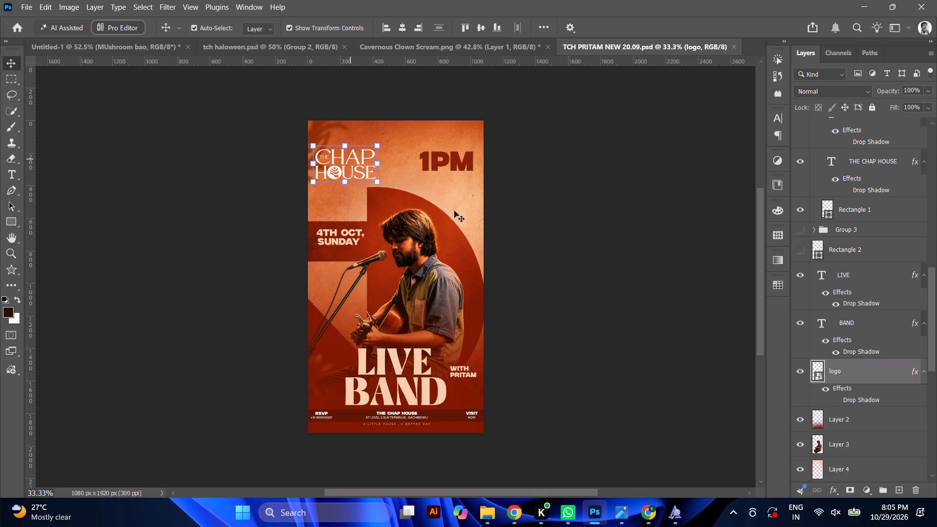
drag(843, 378, 476, 49)
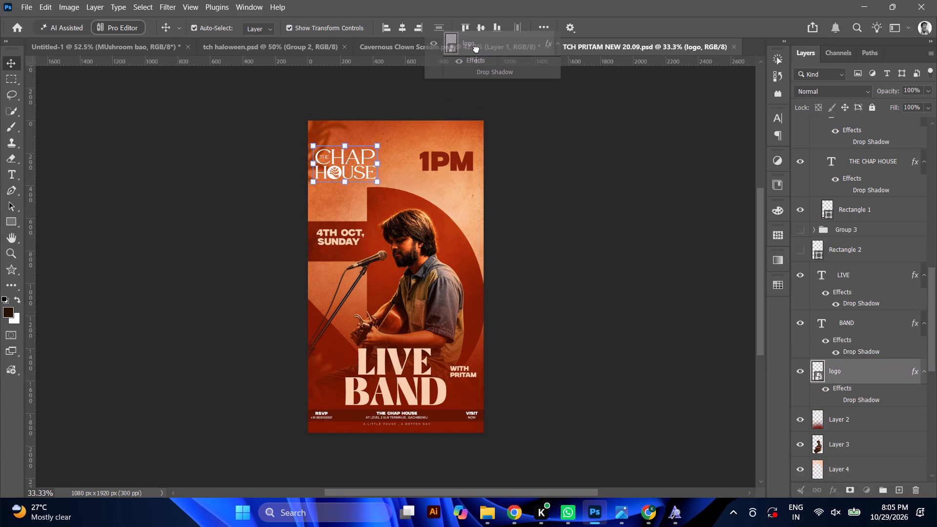
drag(476, 49, 391, 352)
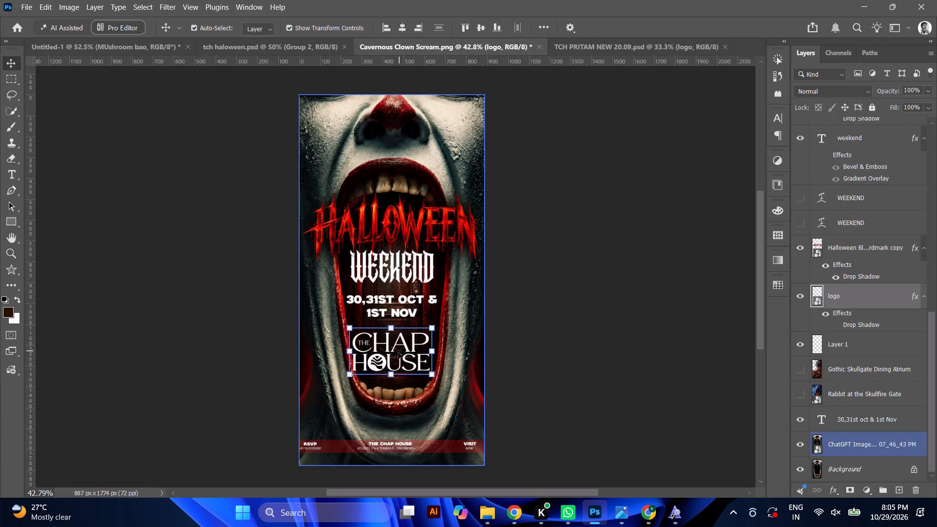
Scale the Chap House logo below the date down proportionally to 20.47%.
click(398, 352)
key(ctrl+z)
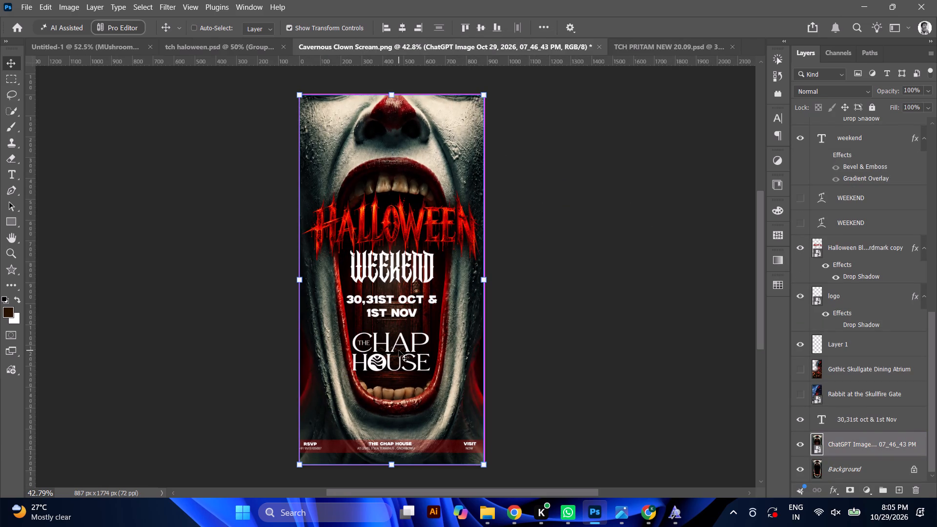
alt+click(402, 352)
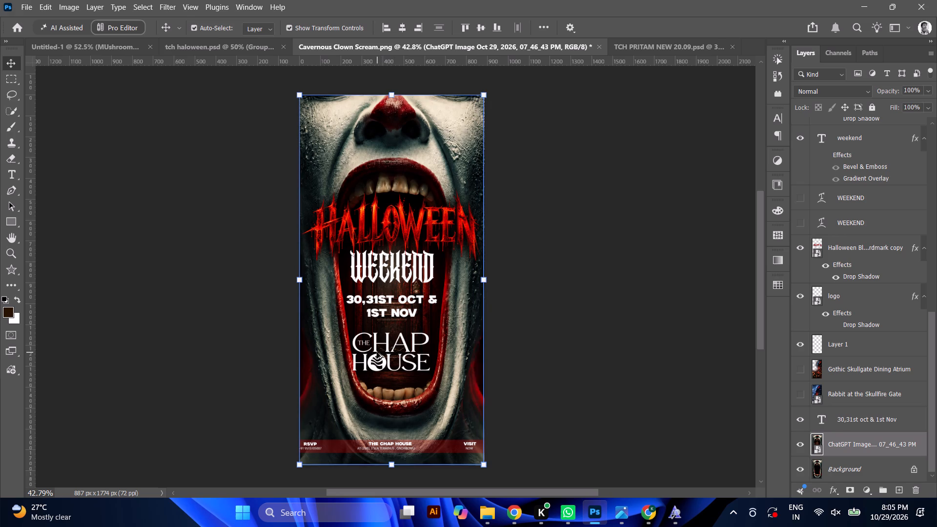
alt+scroll(382, 345, down, 4)
alt+scroll(382, 345, up, 4)
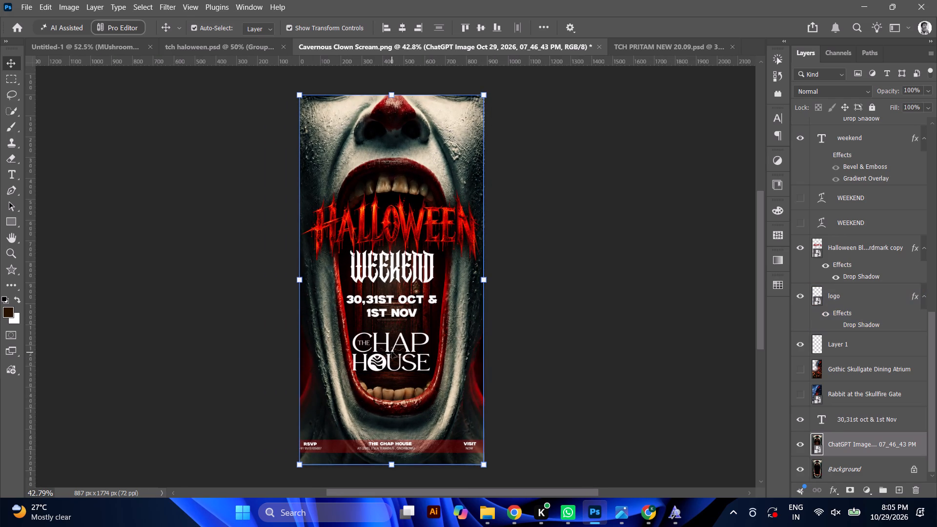
click(399, 345)
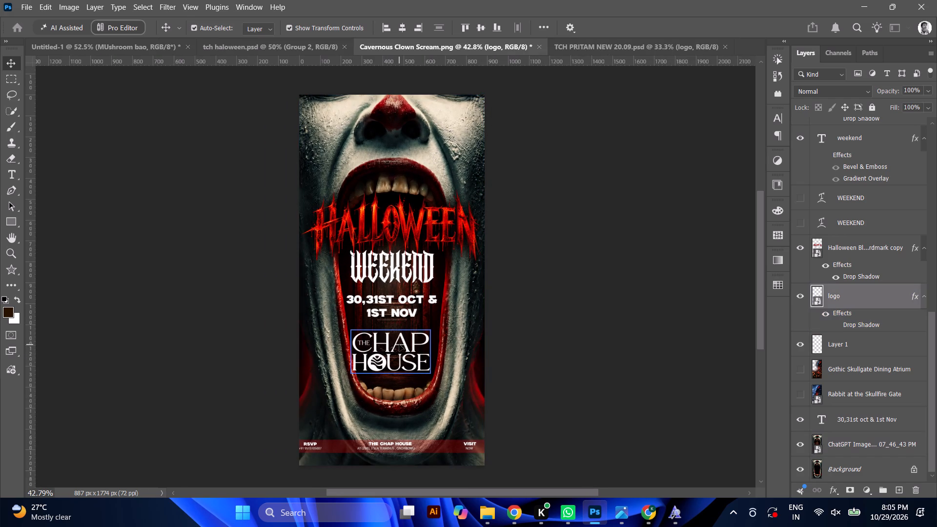
click(182, 328)
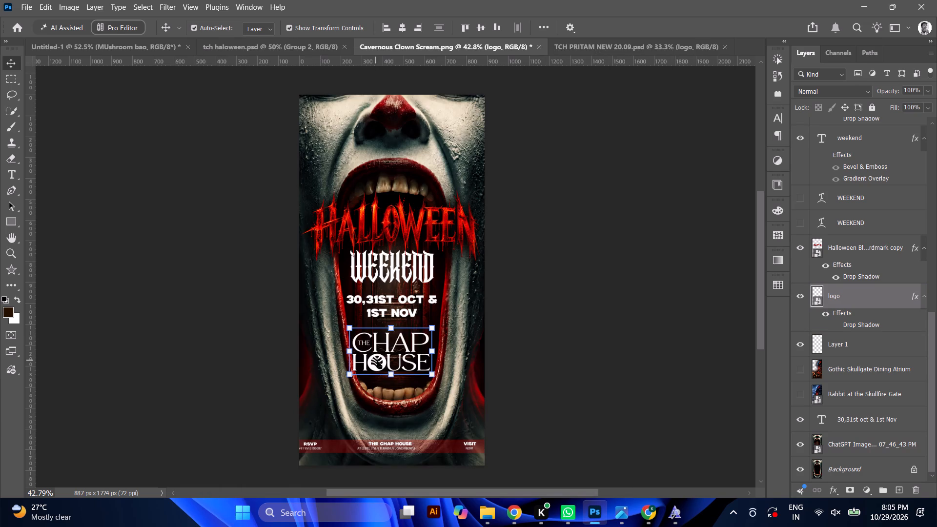
drag(391, 377, 391, 371)
click(728, 24)
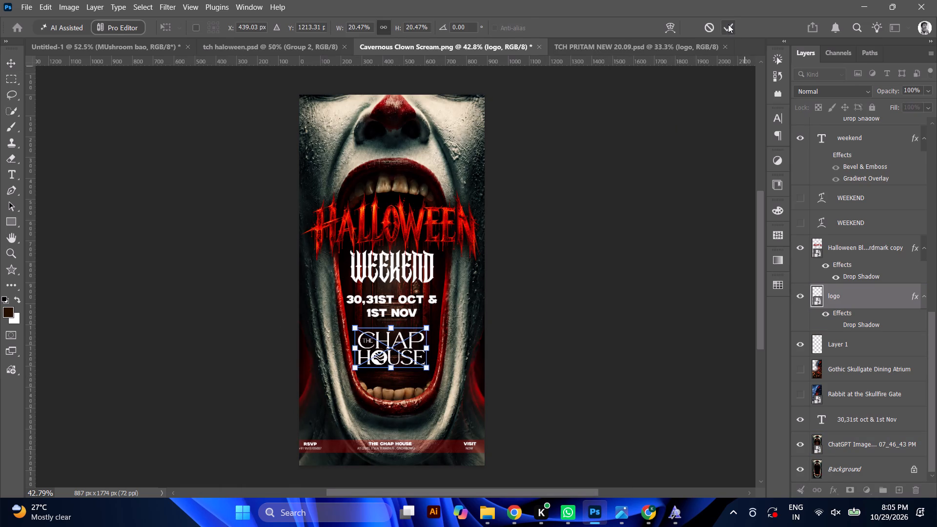
Examine the clown-mouth poster with the logo and its blend mode options, close up and as a whole.
alt+scroll(429, 330, down, 4)
alt+scroll(406, 335, up, 9)
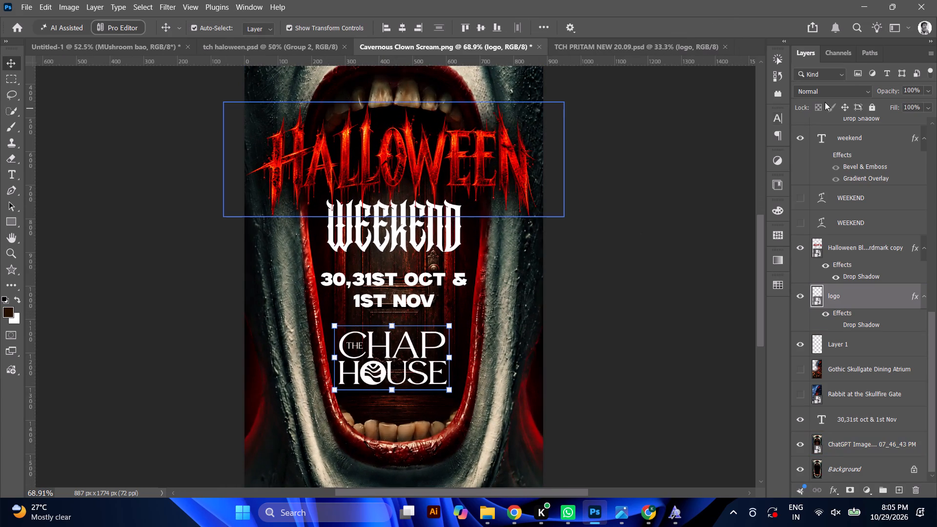
click(833, 97)
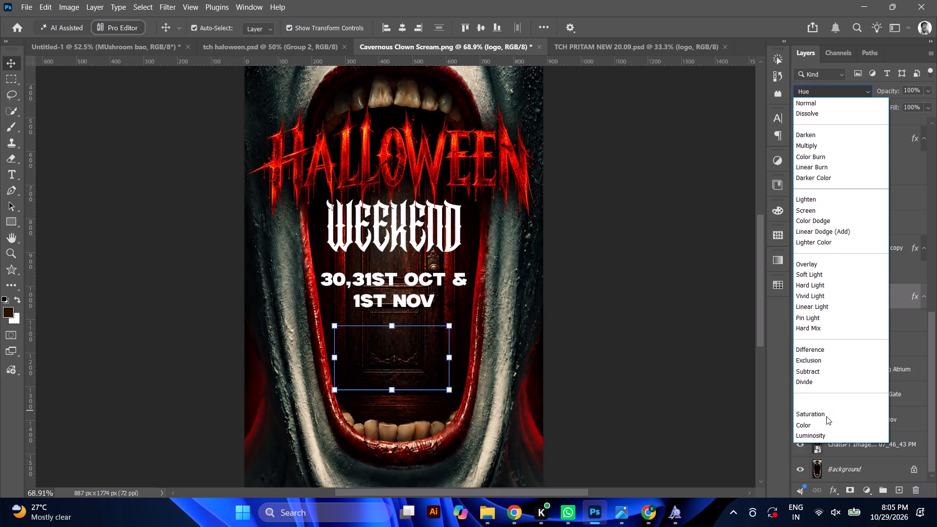
click(828, 104)
alt+scroll(485, 240, down, 12)
alt+scroll(393, 214, up, 3)
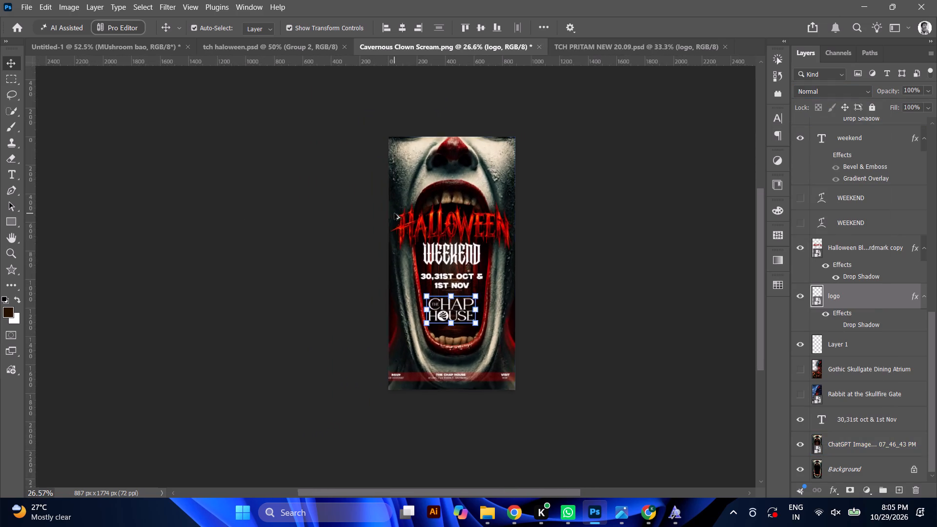
alt+scroll(549, 259, up, 3)
scroll(538, 243, down, 4)
alt+scroll(579, 216, down, 3)
alt+scroll(636, 205, up, 2)
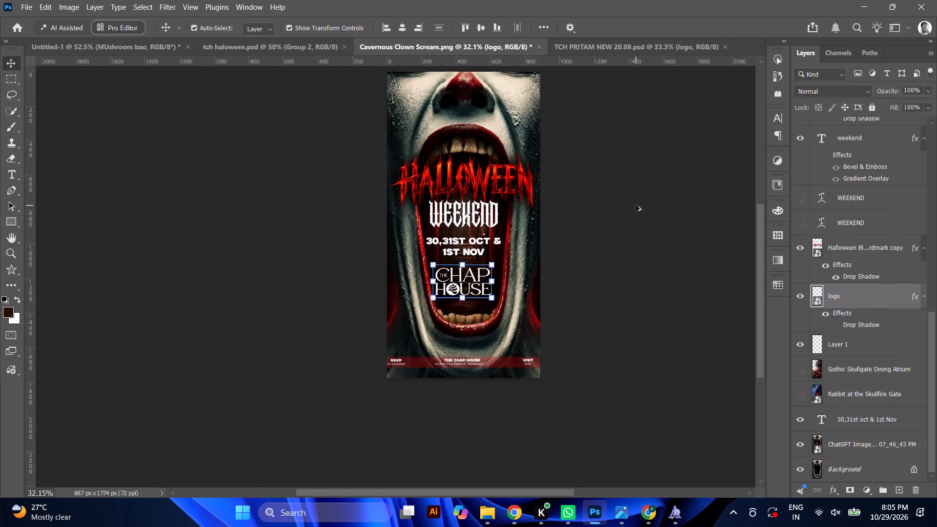
alt+scroll(636, 205, up, 2)
alt+scroll(635, 253, up, 3)
alt+scroll(634, 247, down, 3)
alt+scroll(474, 384, up, 3)
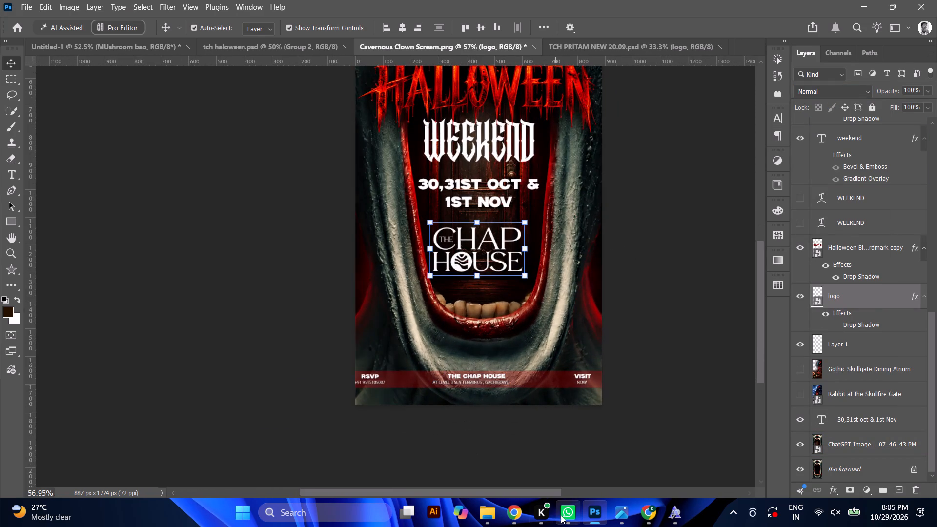
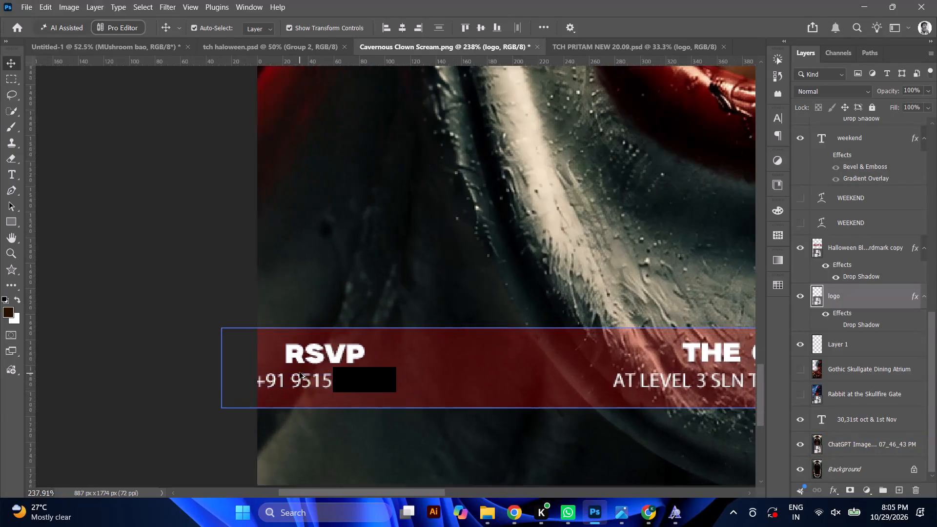
Move the RSVP heading up in the red footer band, and the phone number line up about 9 px and slightly right.
alt+click(326, 357)
drag(332, 354, 335, 345)
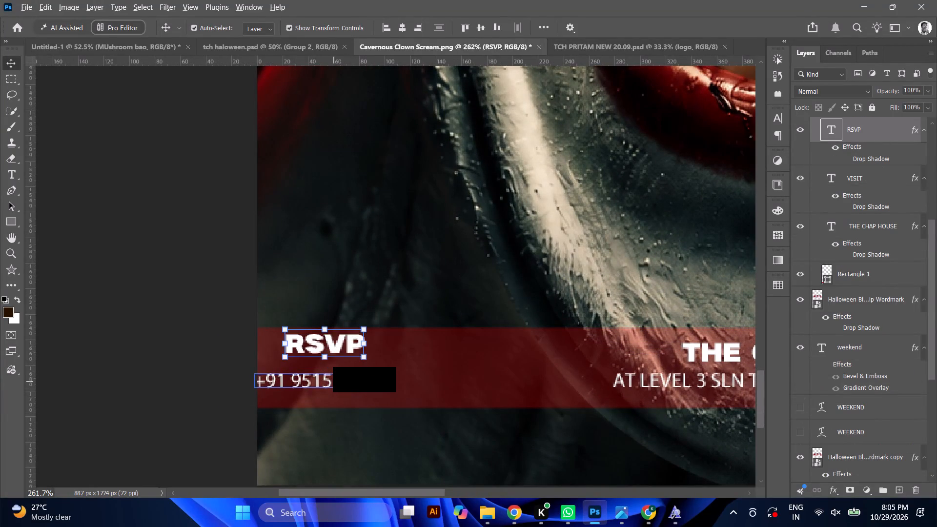
alt+click(334, 384)
drag(334, 382, 340, 369)
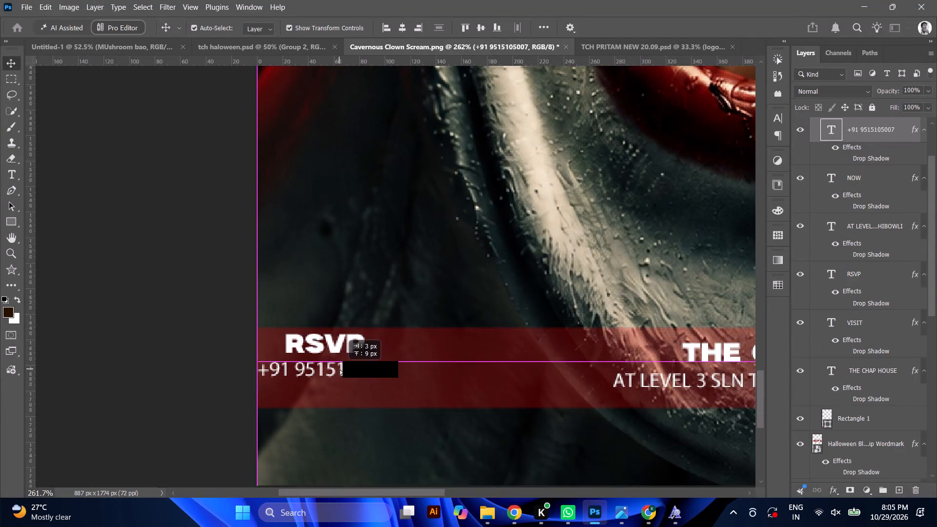
drag(340, 369, 343, 369)
Duplicate the phone number line directly beneath the original and replace the copy's text with the clipboard contents.
alt+drag(341, 369, 343, 380)
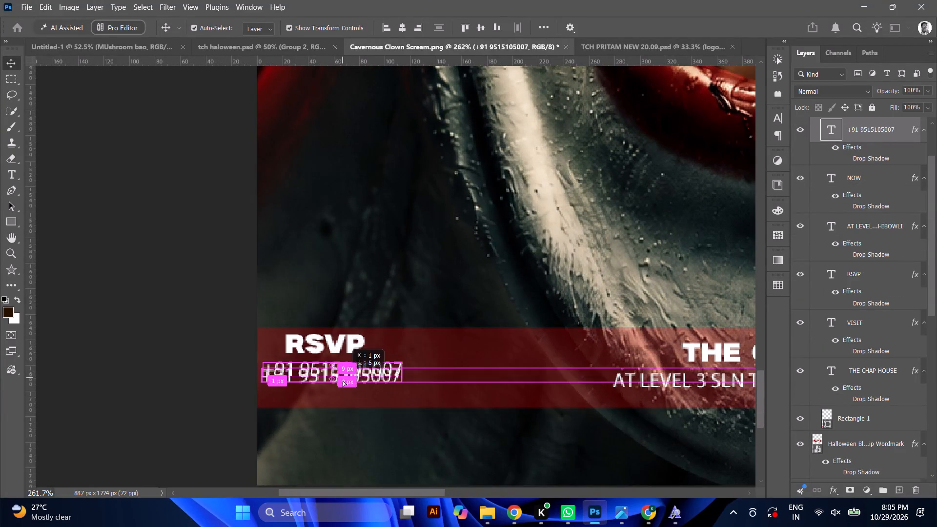
alt+drag(343, 380, 342, 387)
triple_click(342, 387)
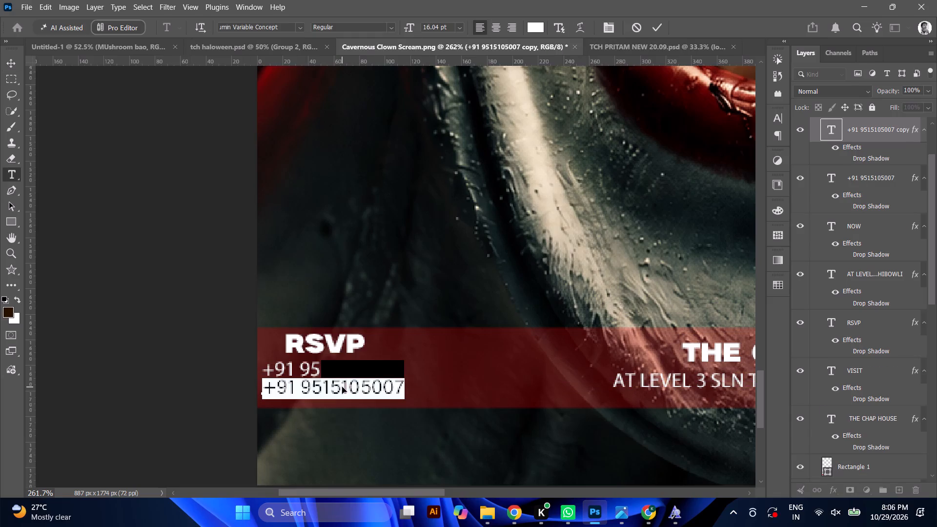
key(ctrl+v)
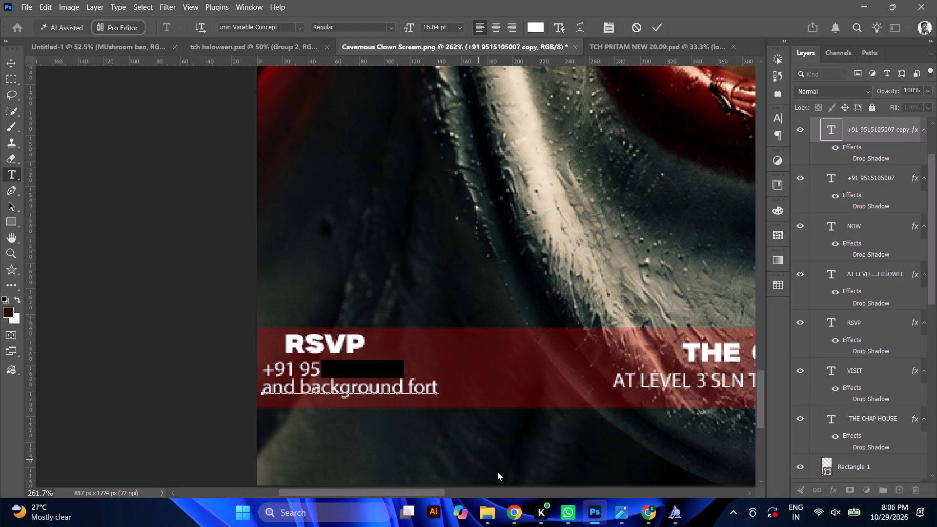
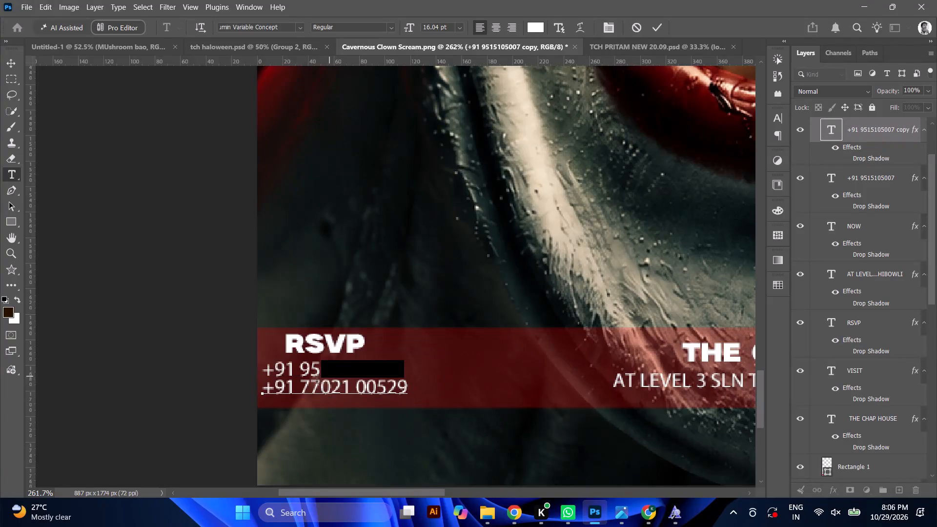
Remove the space between the digit groups of the second phone number line and nudge that line down 2 px.
click(352, 387)
click(358, 388)
key(BackSpace)
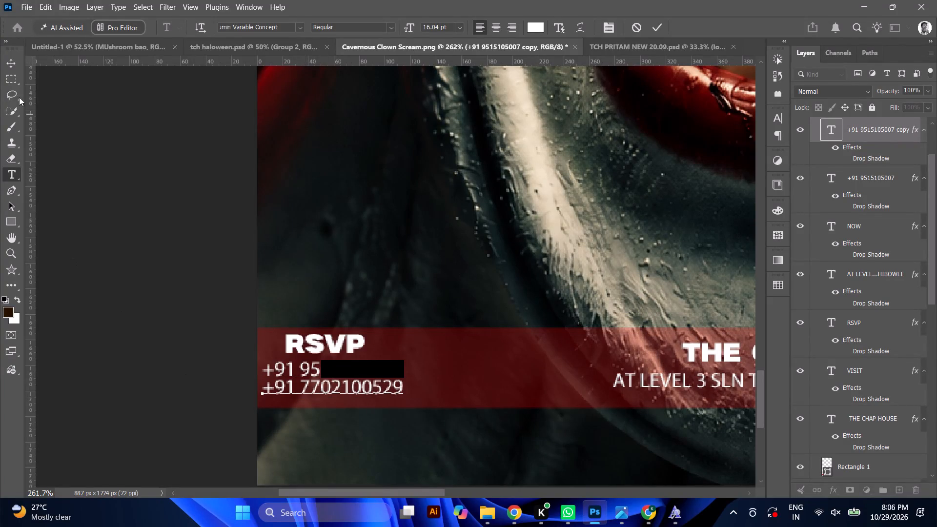
click(9, 53)
click(10, 57)
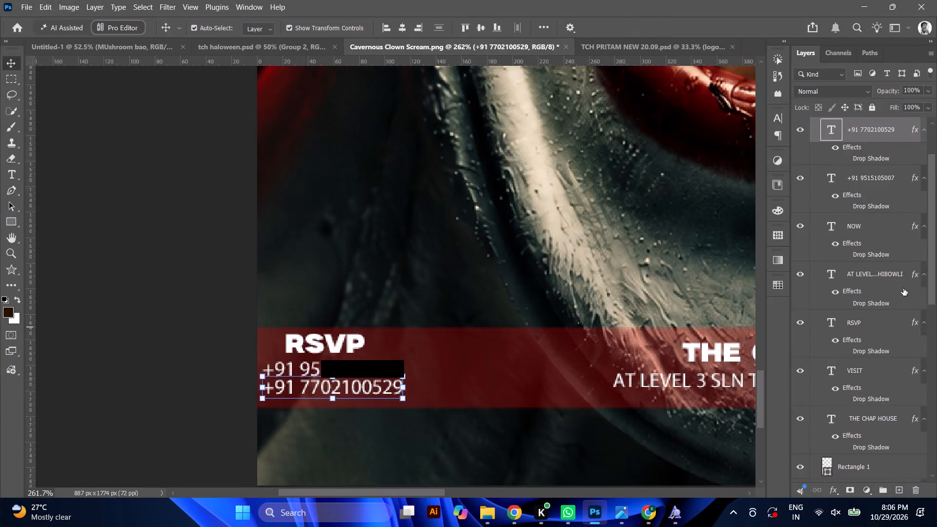
key(Down)
key(Down)
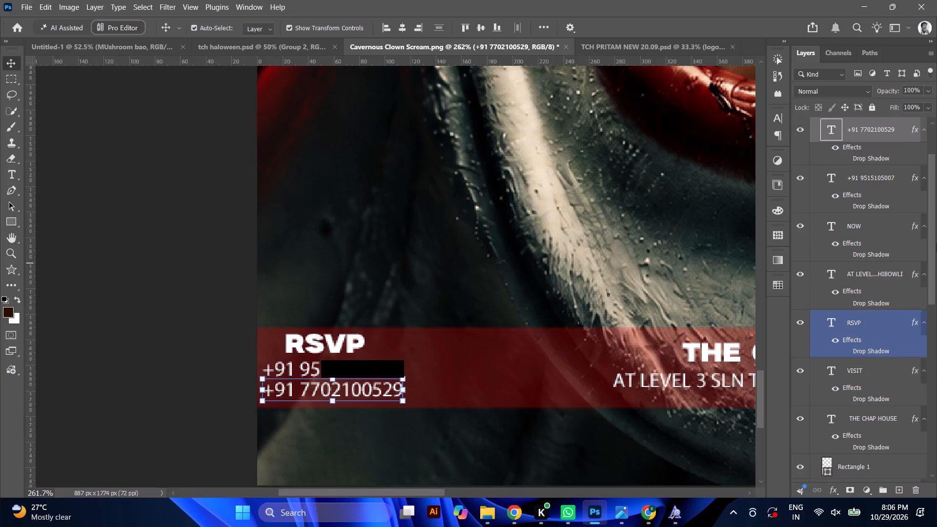
Move the RSVP heading about 6 px to the right, keeping its height, to centre it over the phone numbers.
alt+click(318, 345)
drag(332, 343, 341, 343)
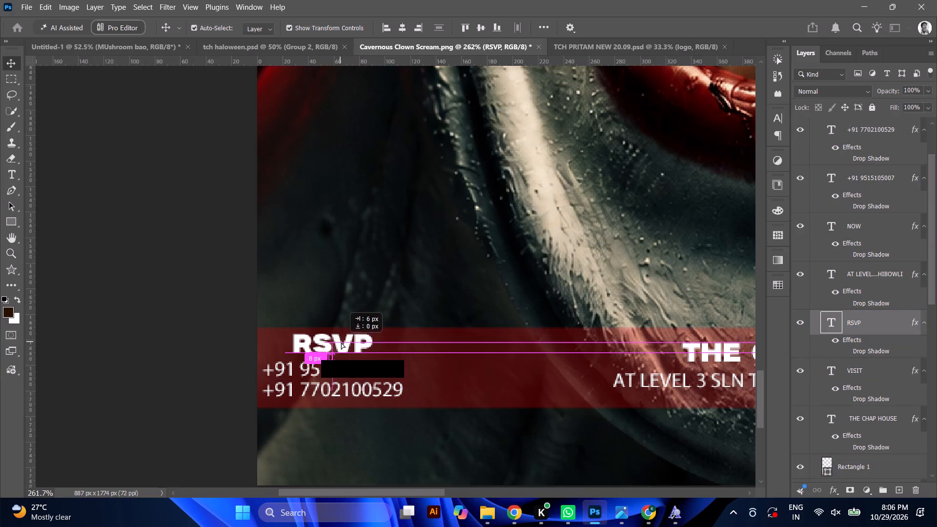
drag(341, 343, 344, 343)
alt+scroll(344, 340, down, 14)
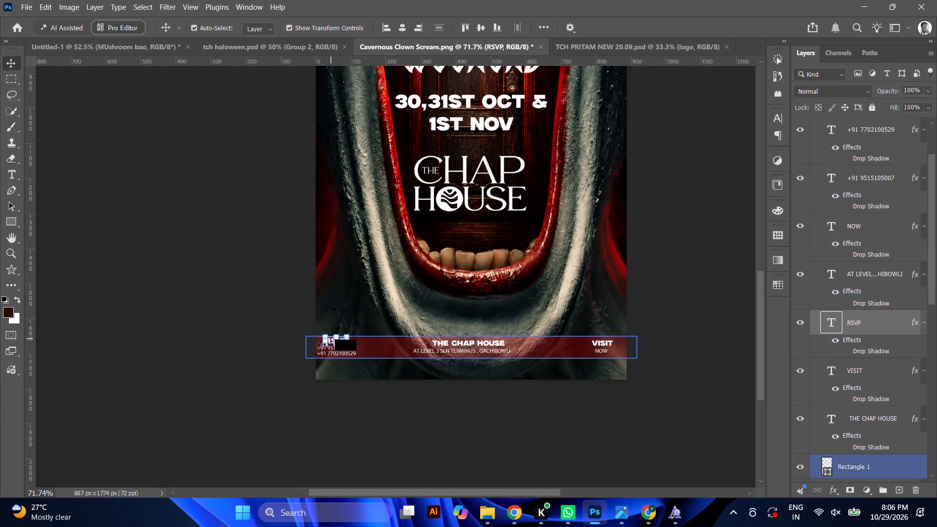
alt+scroll(305, 358, up, 13)
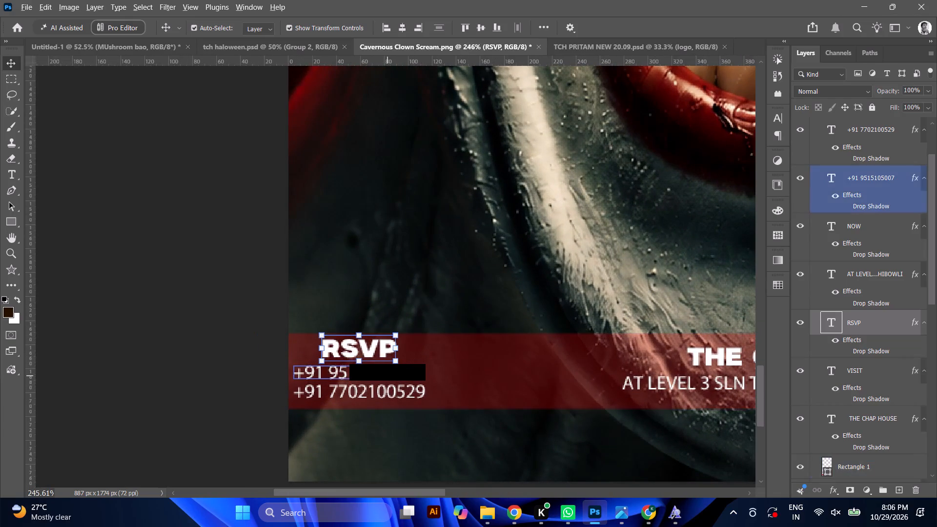
Scale both RSVP phone number lines together proportionally to about 88.87% and apply the transform.
alt+click(395, 373)
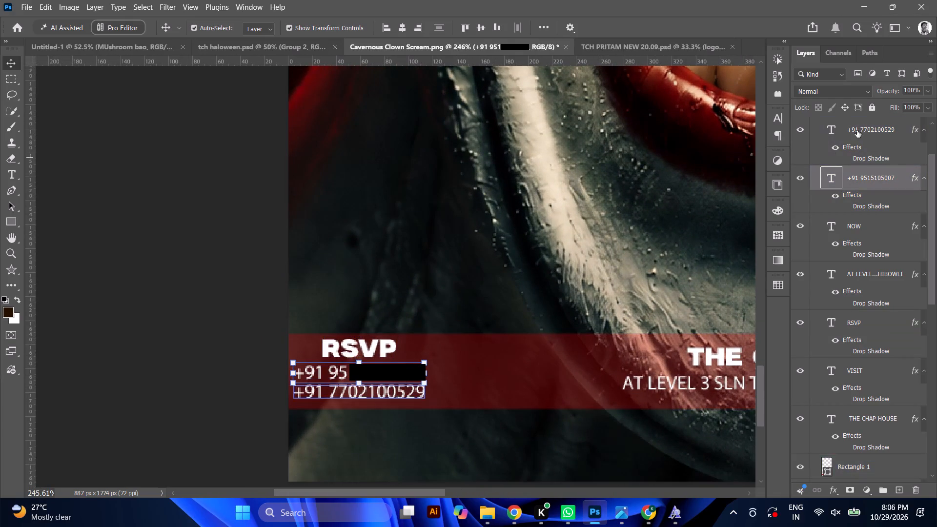
alt+click(862, 124)
alt+scroll(431, 330, down, 8)
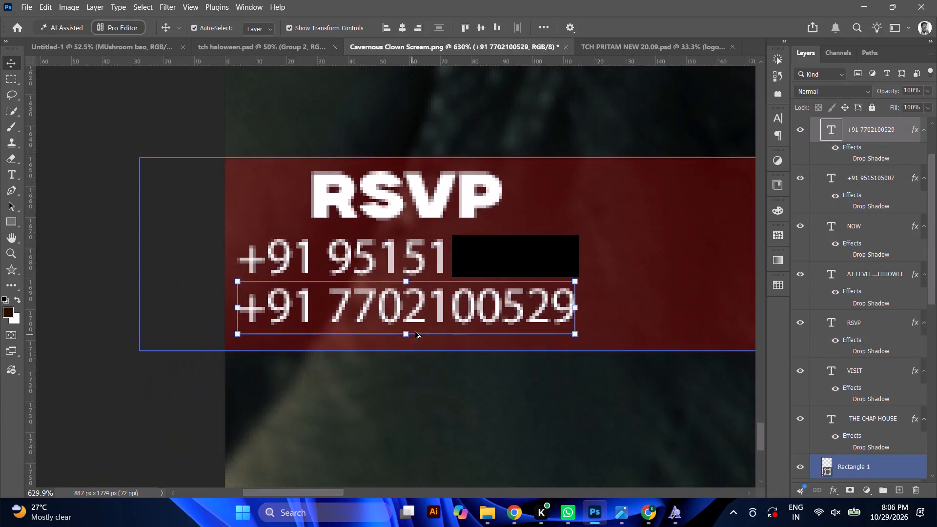
alt+scroll(415, 332, down, 3)
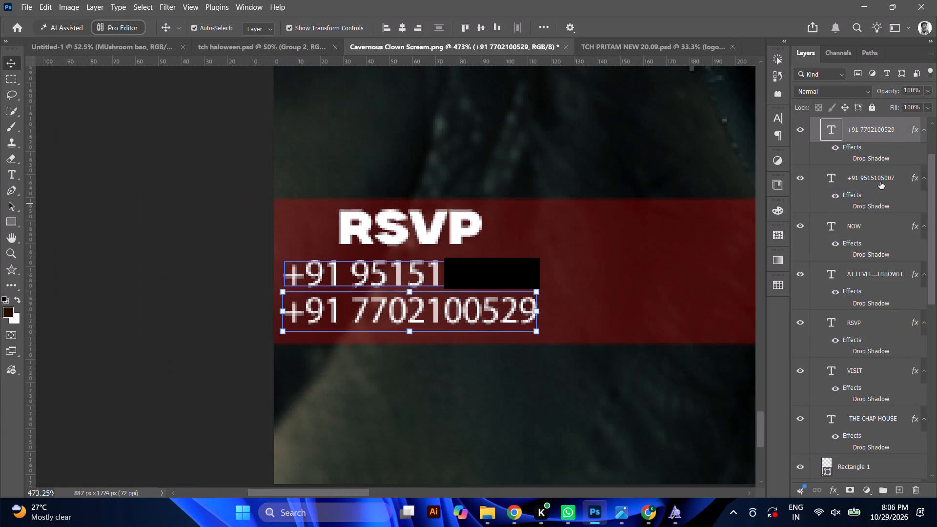
ctrl+click(880, 182)
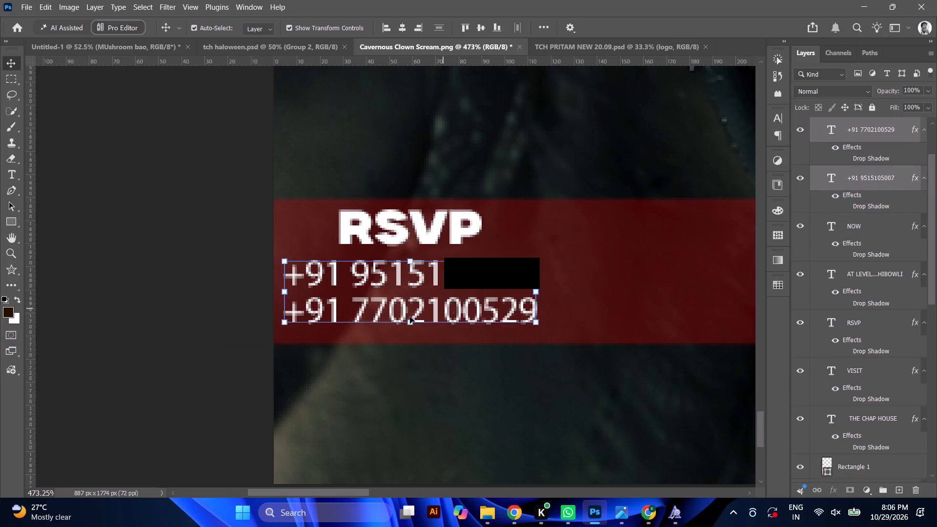
drag(411, 325, 411, 318)
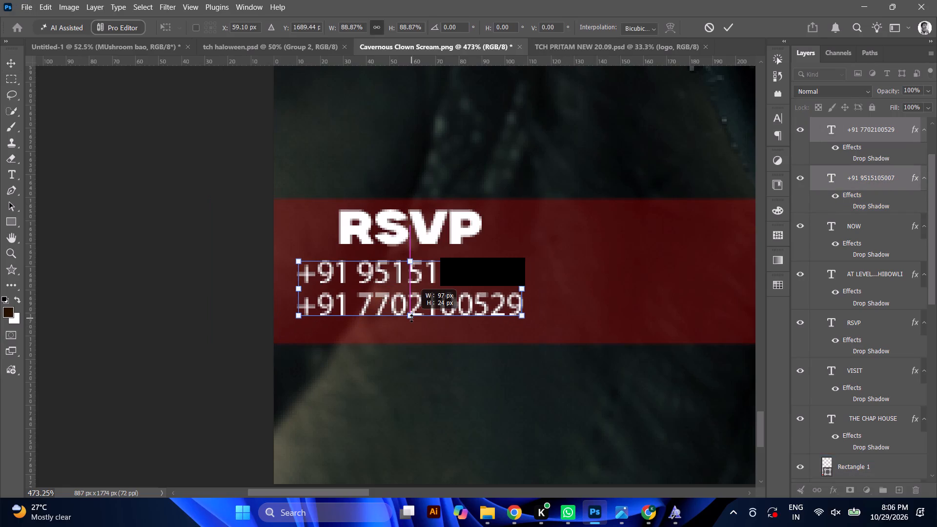
drag(411, 318, 411, 318)
alt+scroll(411, 311, down, 16)
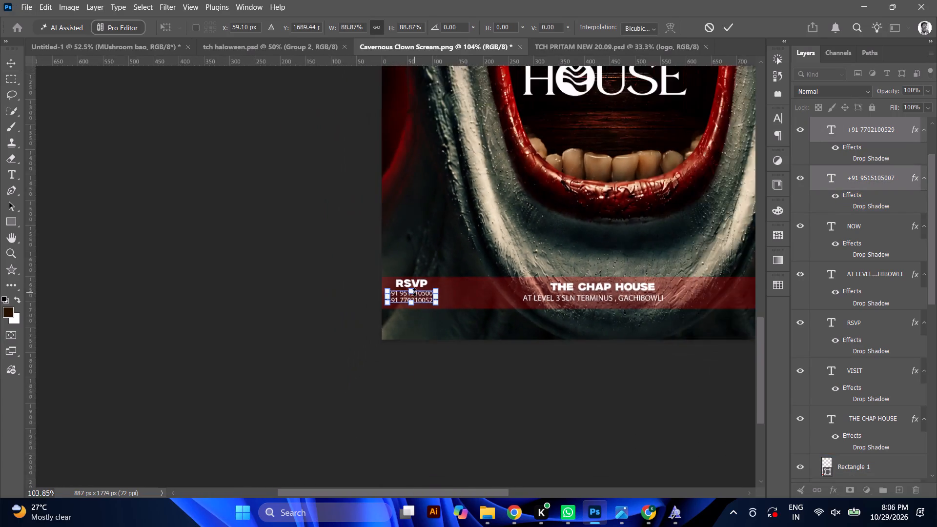
alt+scroll(415, 288, down, 4)
alt+scroll(402, 294, up, 8)
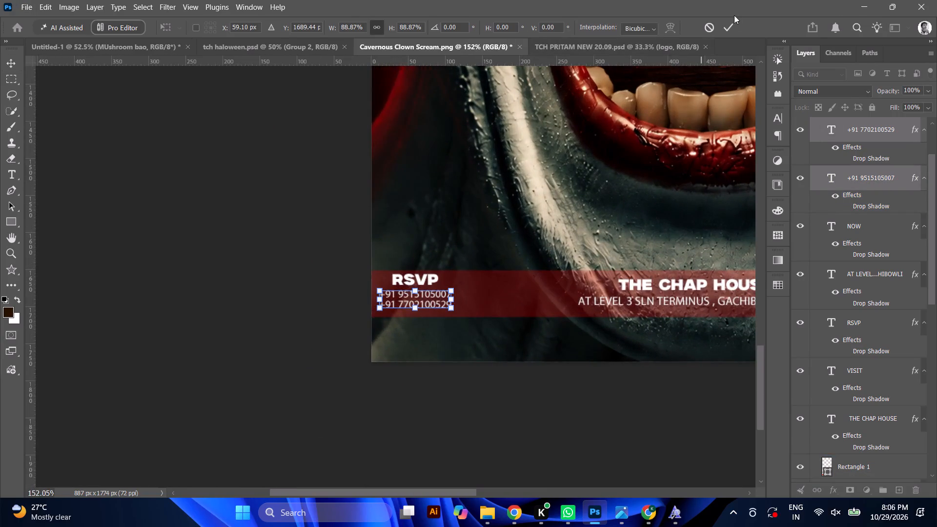
click(728, 20)
Move the RSVP heading straight down about 3 px, closer to the phone number lines.
alt+scroll(604, 166, down, 7)
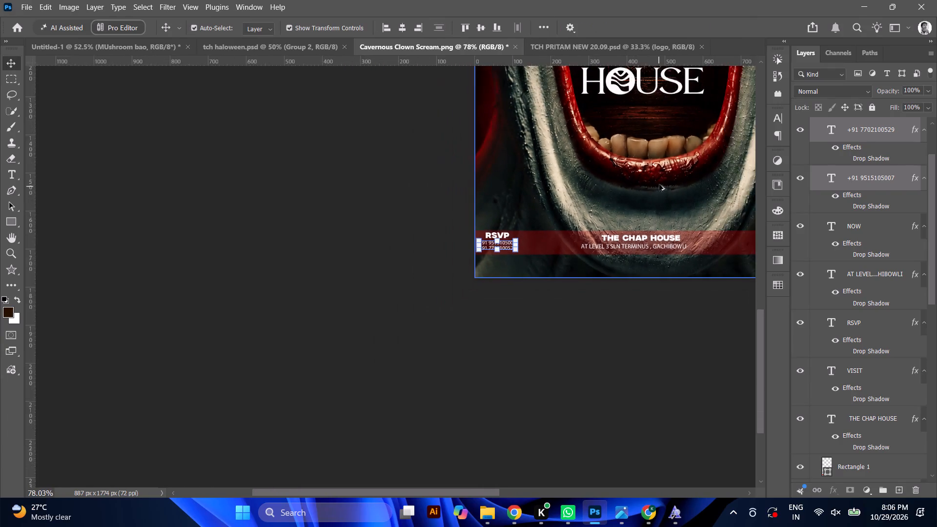
alt+scroll(659, 182, down, 4)
drag(472, 487, 484, 486)
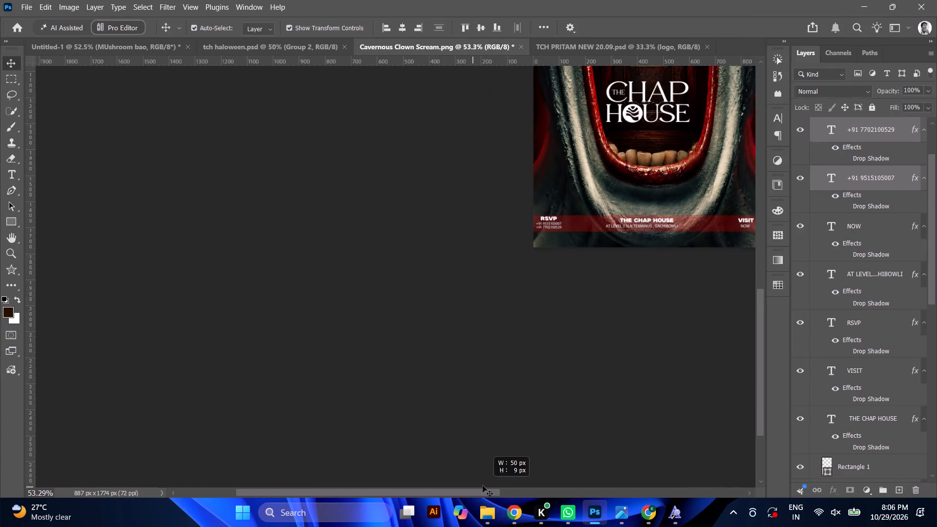
drag(466, 492, 526, 481)
alt+scroll(447, 289, up, 2)
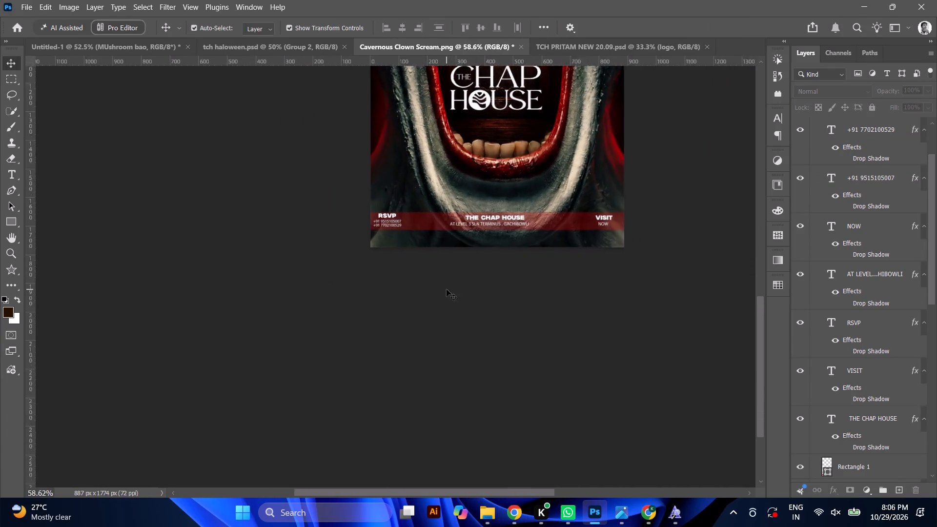
alt+scroll(447, 289, up, 2)
alt+scroll(402, 216, up, 4)
scroll(453, 176, up, 8)
alt+scroll(440, 194, down, 6)
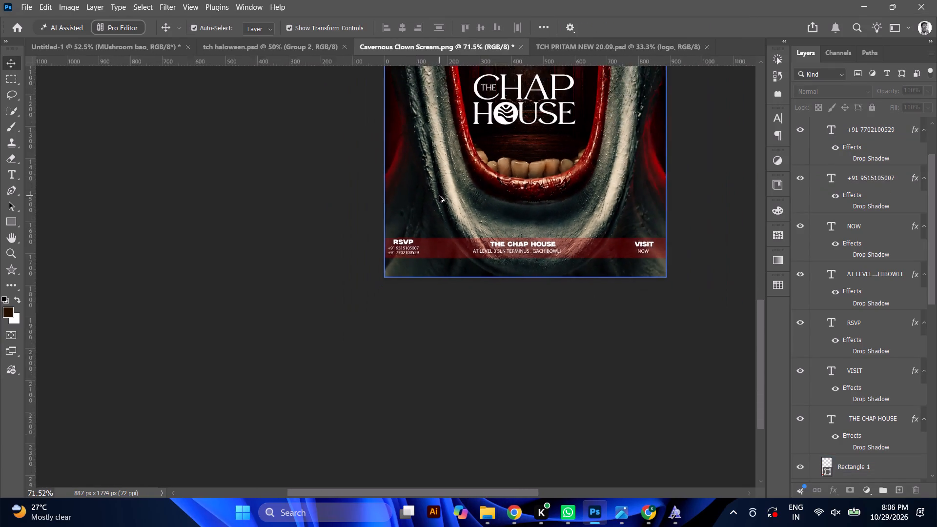
alt+scroll(439, 196, down, 1)
alt+scroll(553, 275, up, 3)
drag(459, 493, 461, 493)
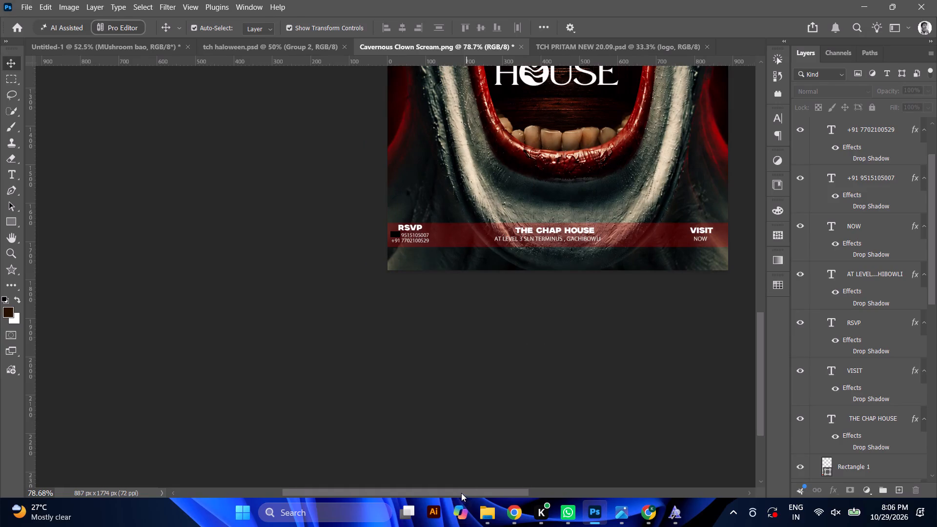
drag(461, 493, 494, 478)
alt+scroll(338, 145, up, 9)
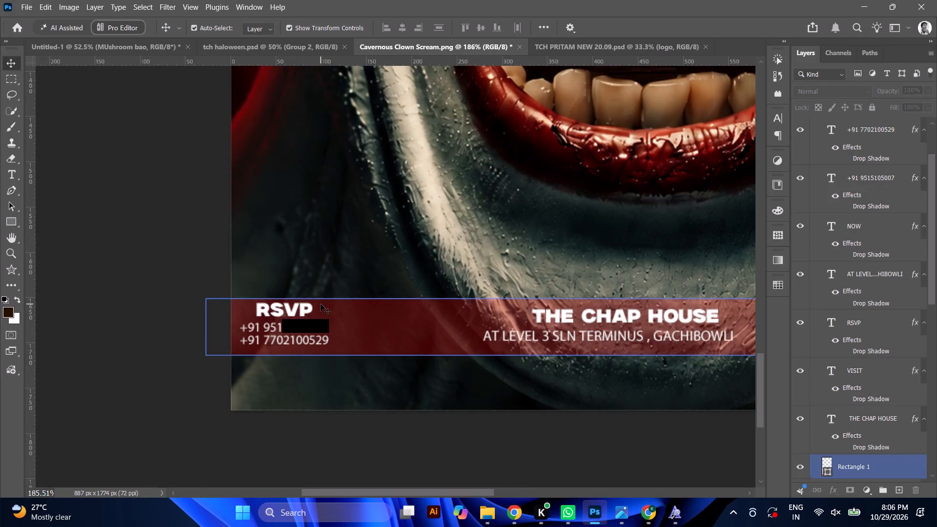
alt+click(290, 313)
click(298, 310)
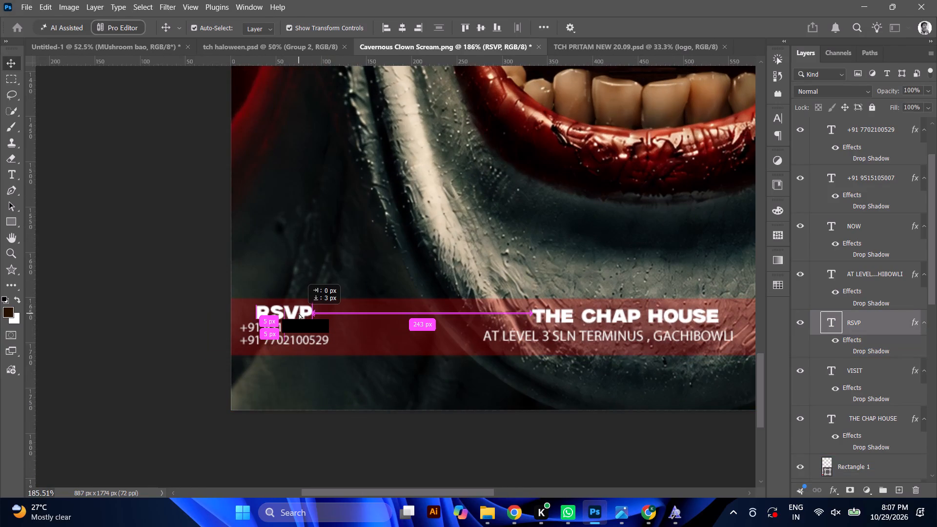
Review the whole poster, checking the footer details and the balance of the title, dates and logo.
alt+scroll(299, 310, down, 14)
alt+scroll(299, 307, up, 8)
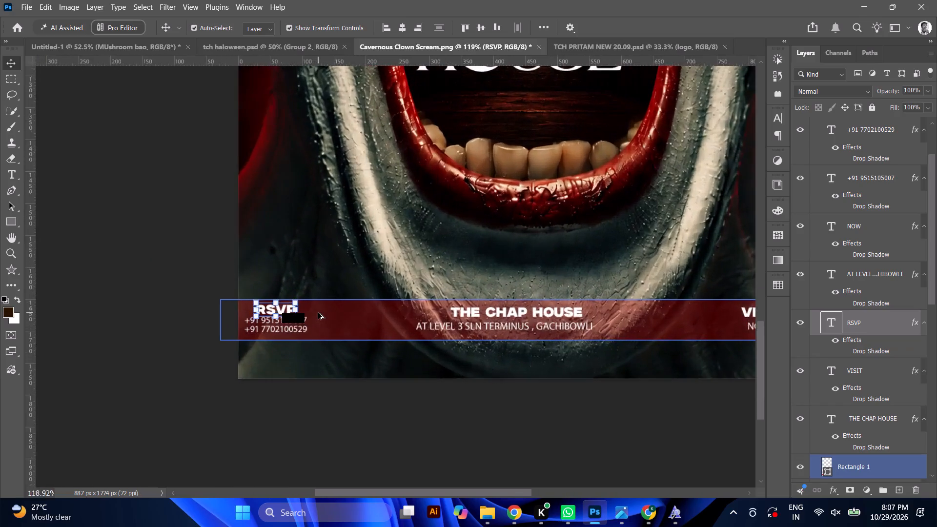
alt+scroll(318, 313, up, 11)
alt+scroll(304, 306, down, 16)
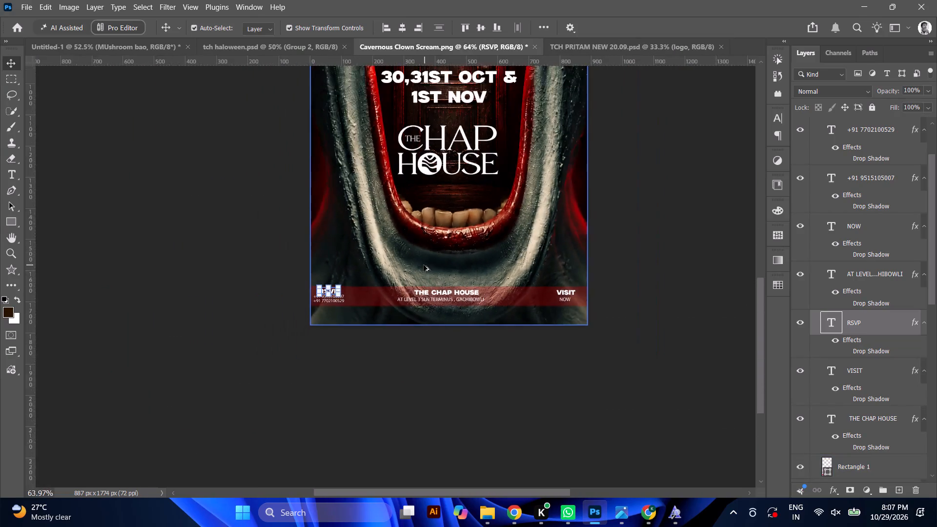
alt+scroll(424, 265, down, 19)
alt+scroll(418, 267, down, 3)
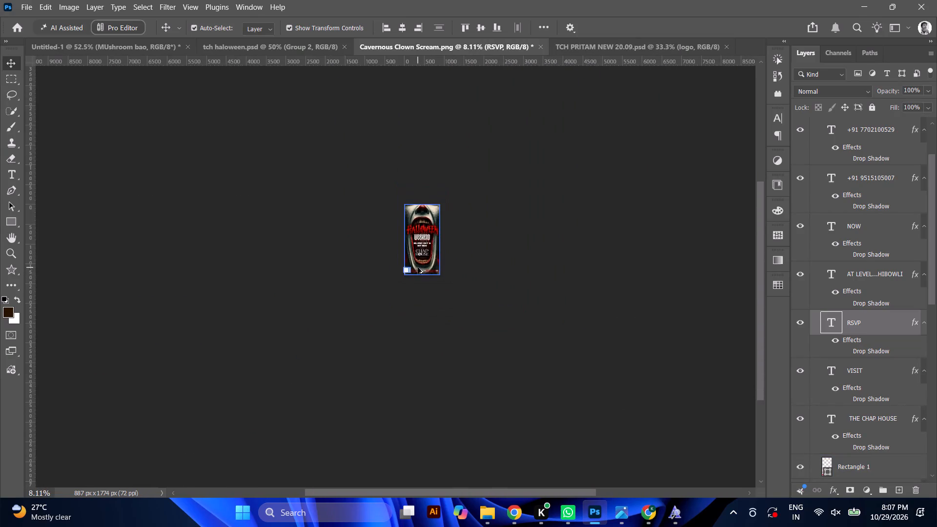
alt+scroll(397, 210, up, 5)
alt+scroll(512, 156, up, 5)
scroll(462, 182, up, 9)
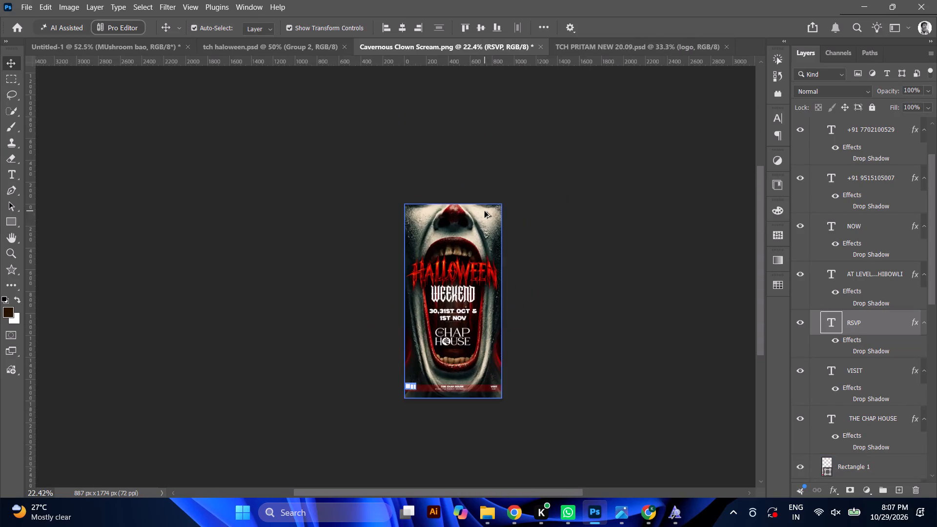
drag(416, 490, 442, 493)
alt+scroll(432, 362, down, 3)
alt+scroll(436, 360, up, 3)
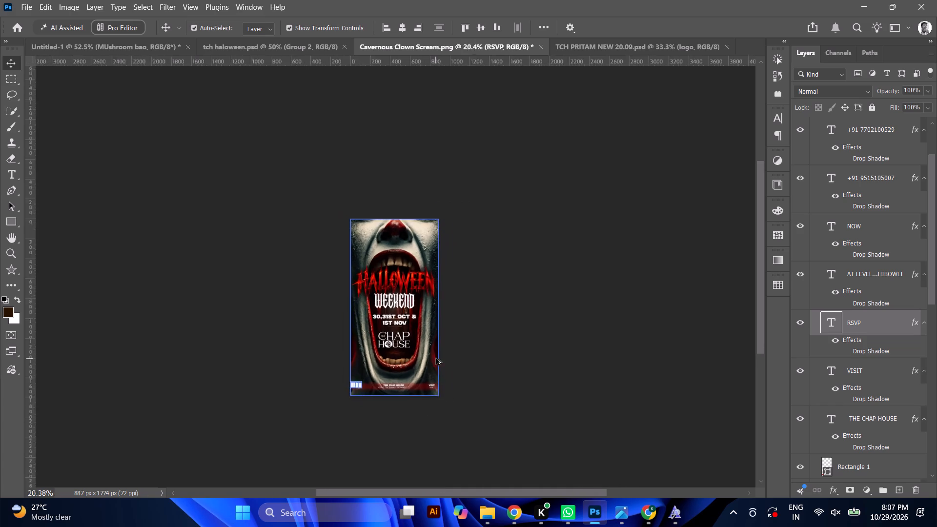
alt+scroll(436, 358, up, 6)
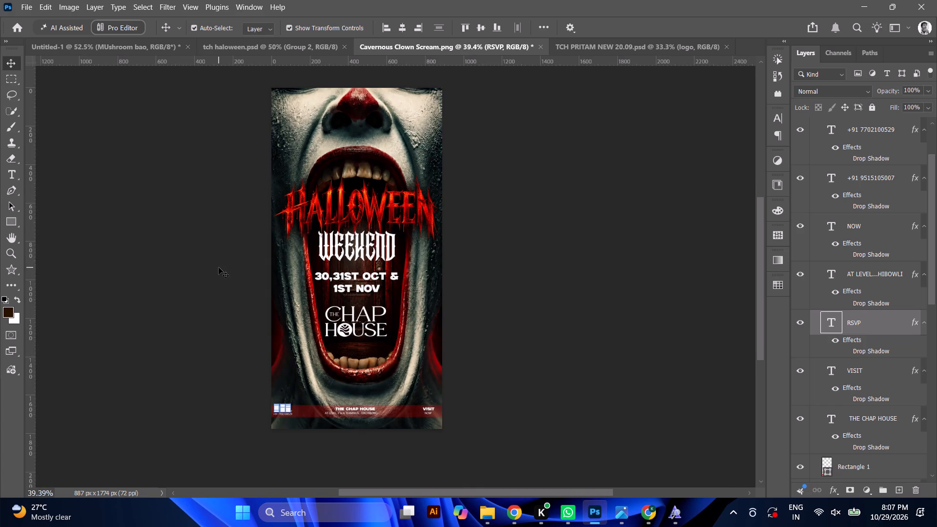
alt+scroll(219, 266, up, 3)
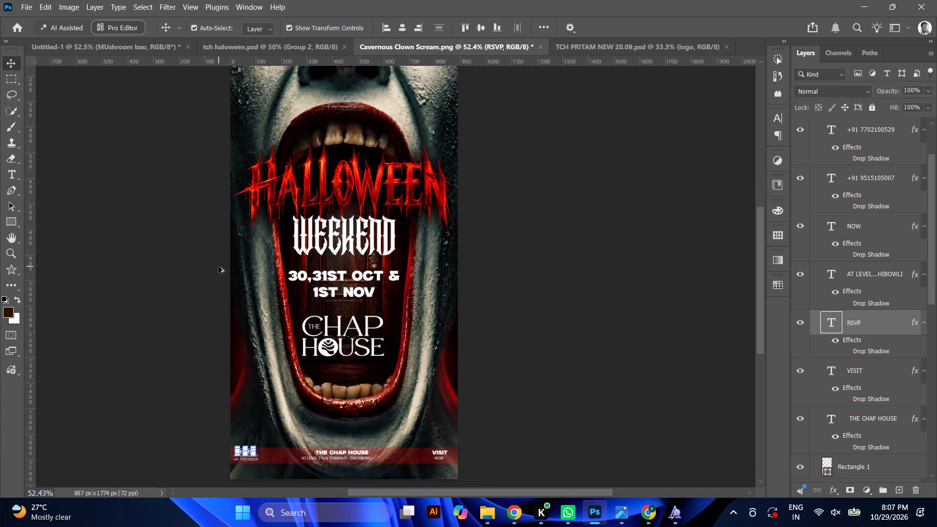
scroll(219, 266, down, 2)
alt+scroll(219, 266, down, 1)
alt+scroll(207, 267, up, 1)
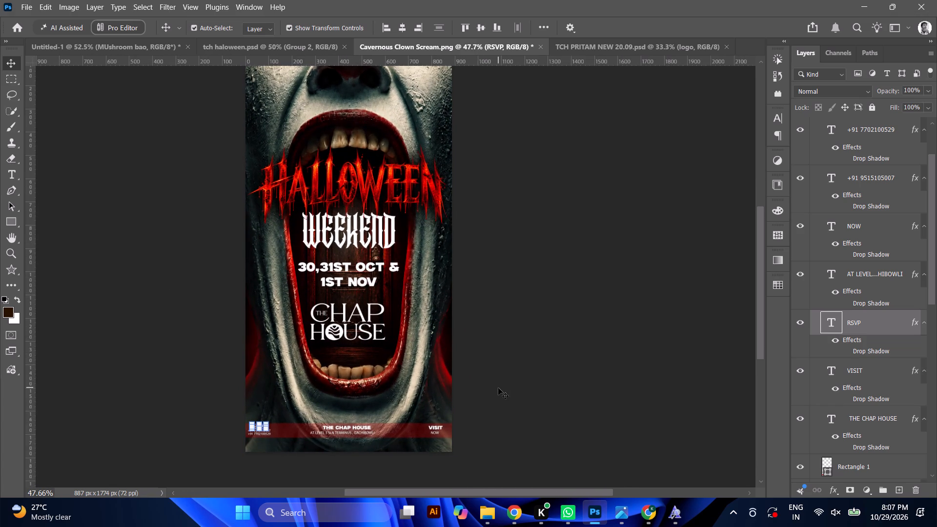
alt+scroll(189, 385, down, 3)
alt+scroll(208, 313, up, 3)
scroll(172, 302, up, 3)
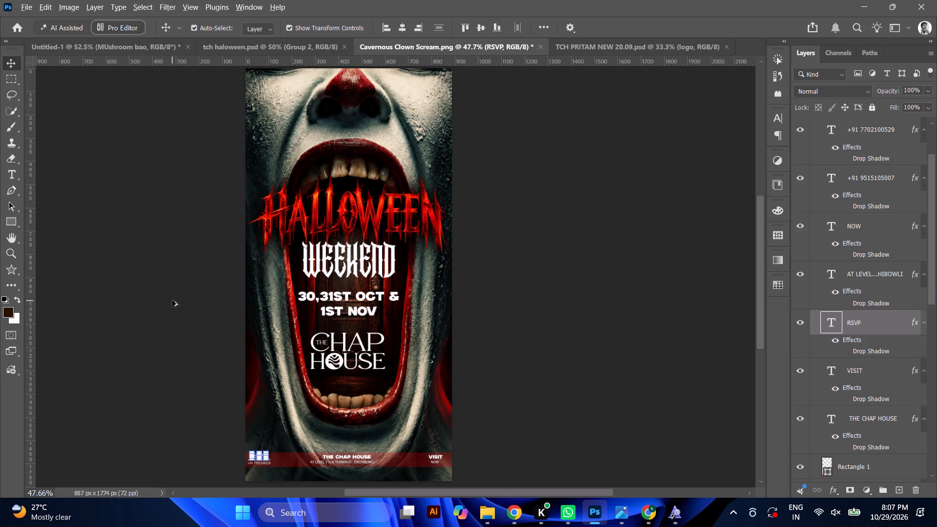
alt+scroll(176, 293, down, 1)
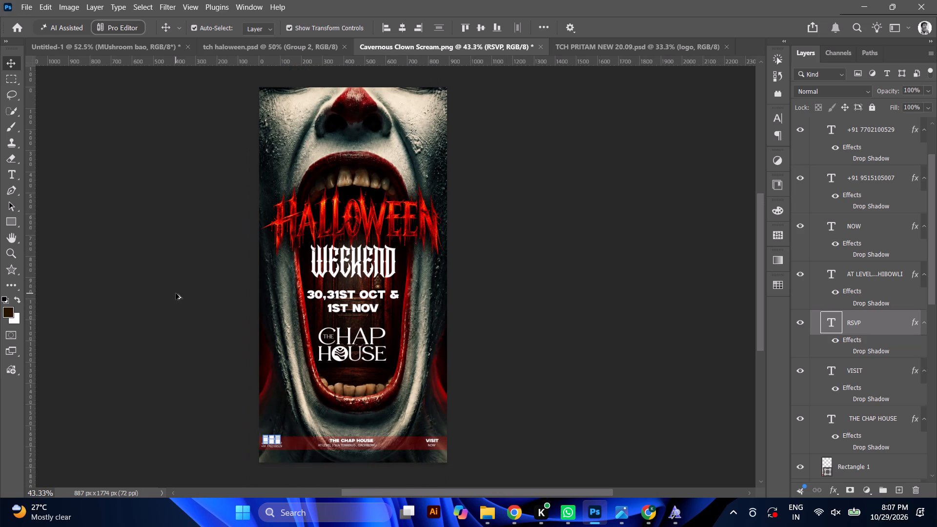
alt+scroll(229, 266, up, 3)
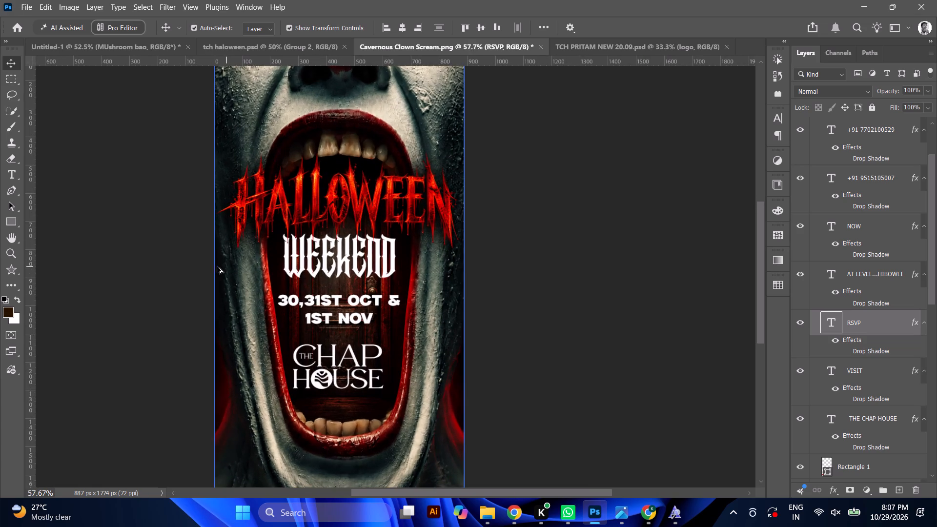
alt+scroll(214, 267, up, 5)
alt+scroll(214, 267, down, 8)
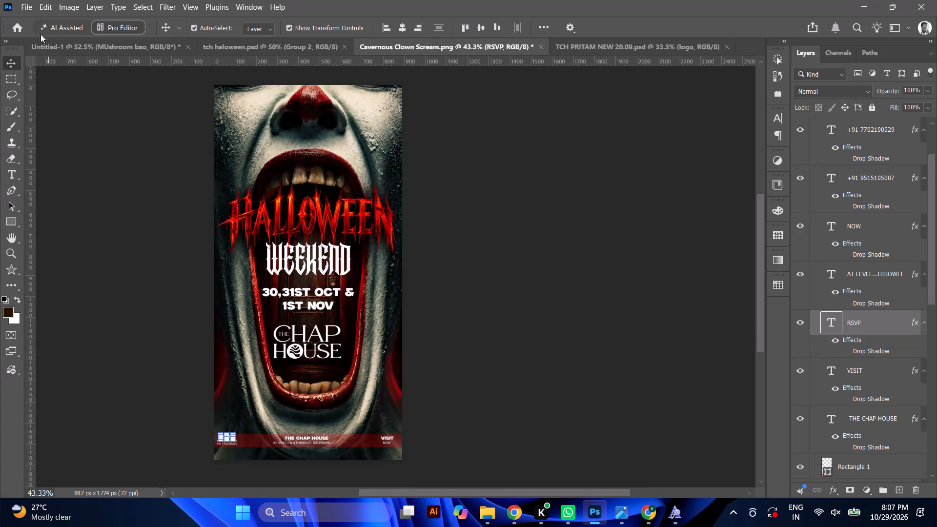
Examine the footer details in the PNG export preview at 50% zoom, leaving without exporting.
click(26, 7)
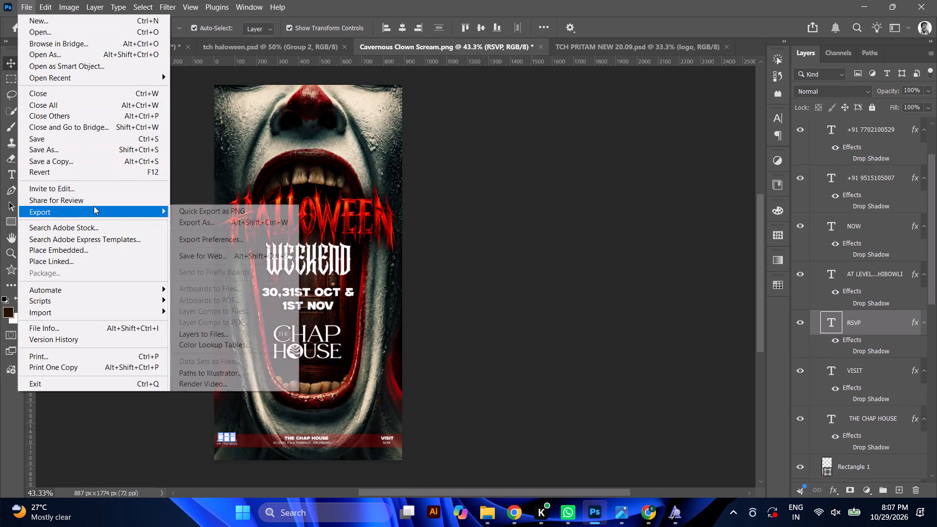
click(202, 220)
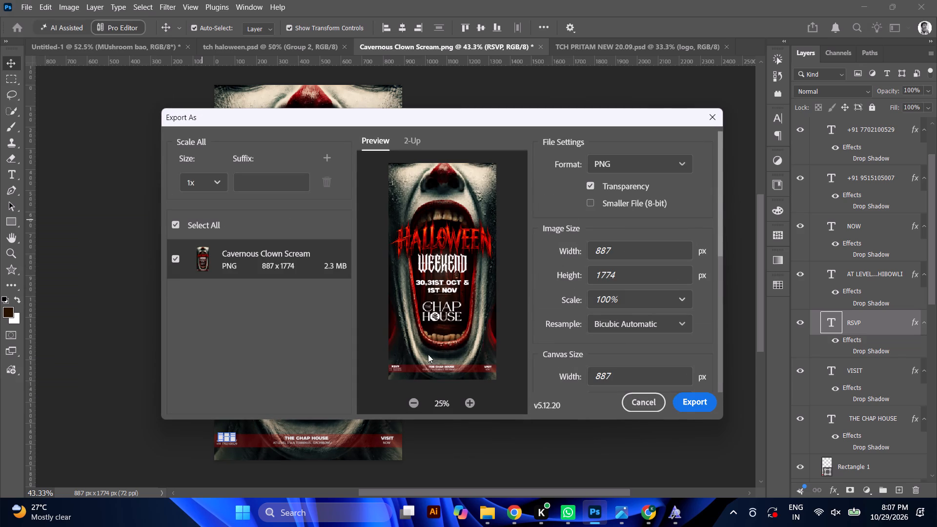
click(470, 403)
click(469, 403)
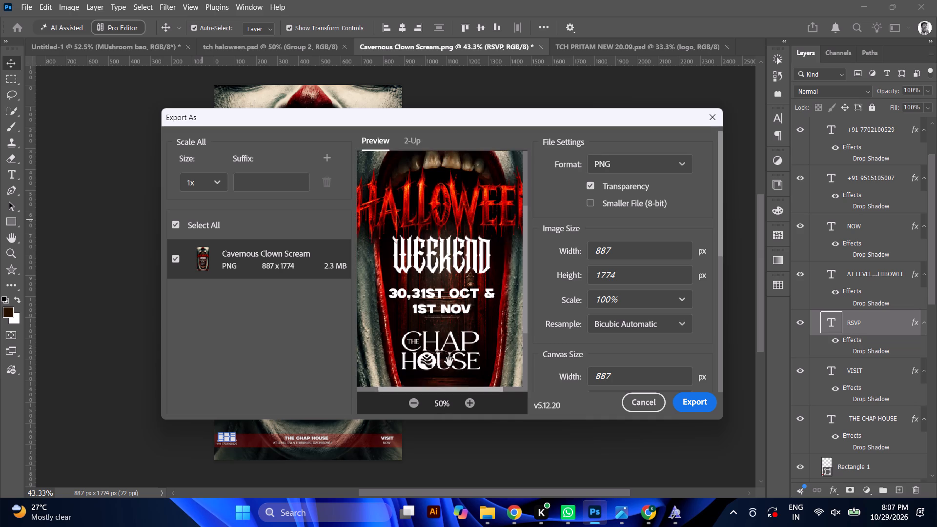
drag(426, 333, 454, 211)
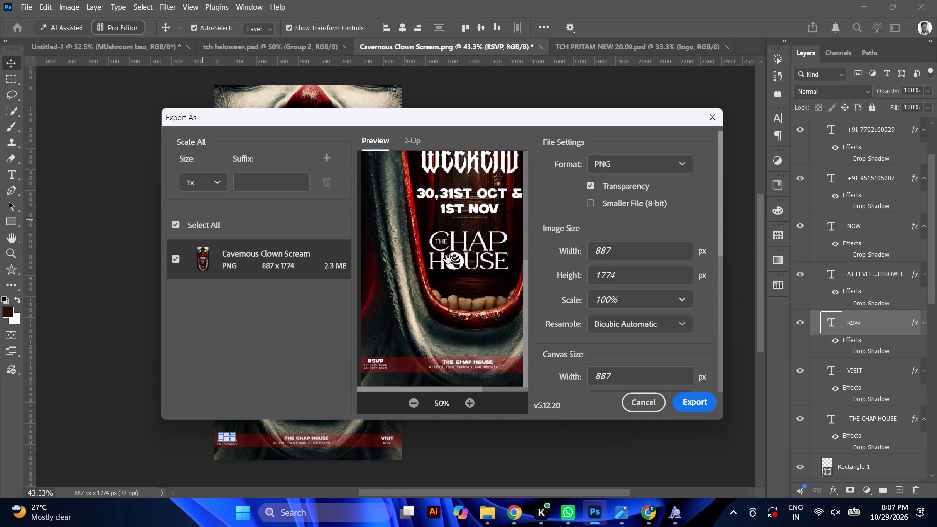
alt+scroll(447, 261, down, 8)
click(633, 402)
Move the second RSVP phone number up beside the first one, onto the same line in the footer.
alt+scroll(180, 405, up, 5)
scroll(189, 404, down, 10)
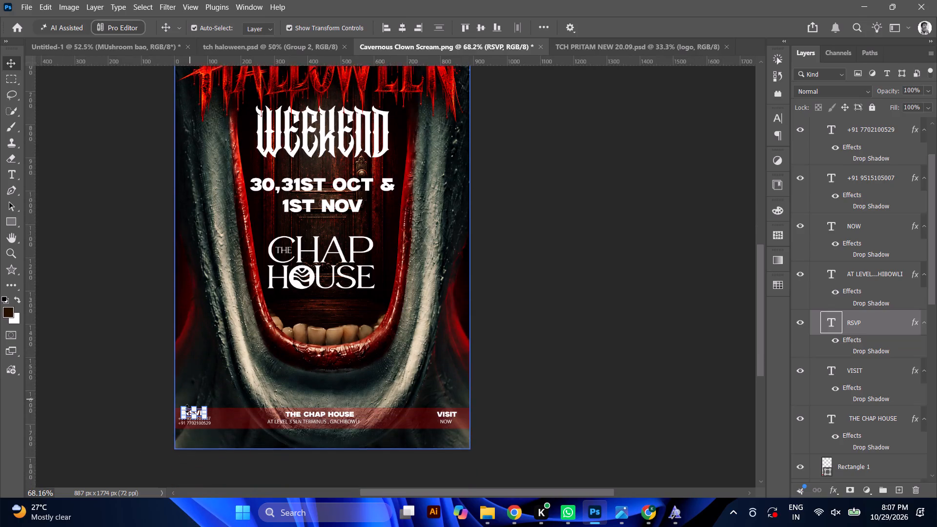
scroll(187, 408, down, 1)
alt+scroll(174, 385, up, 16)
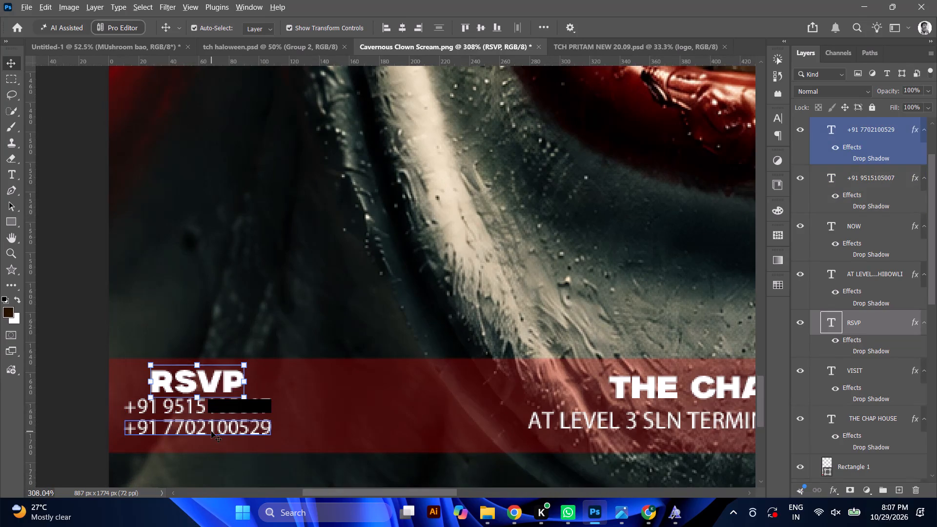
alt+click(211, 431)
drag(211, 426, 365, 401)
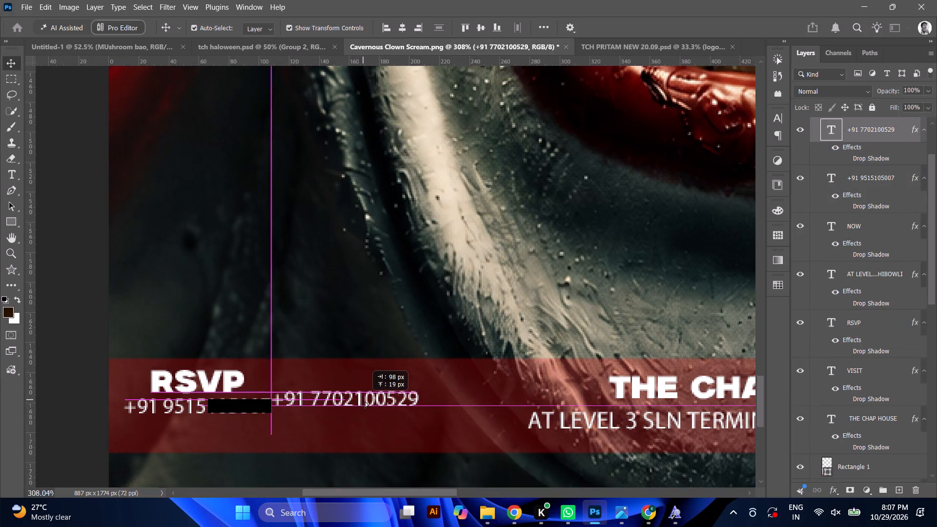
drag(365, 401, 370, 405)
Cut the second phone number's text out of its own text layer and commit the edit.
click(330, 416)
triple_click(329, 409)
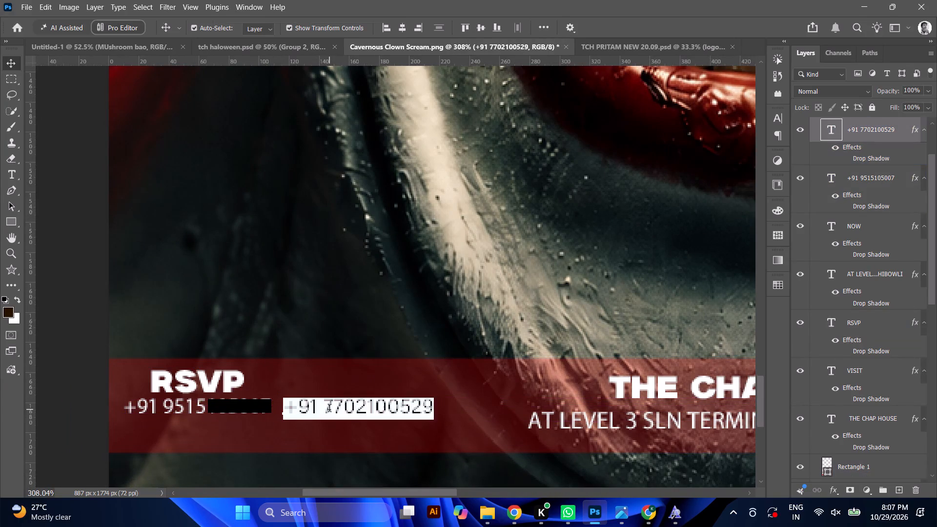
key(ctrl+x)
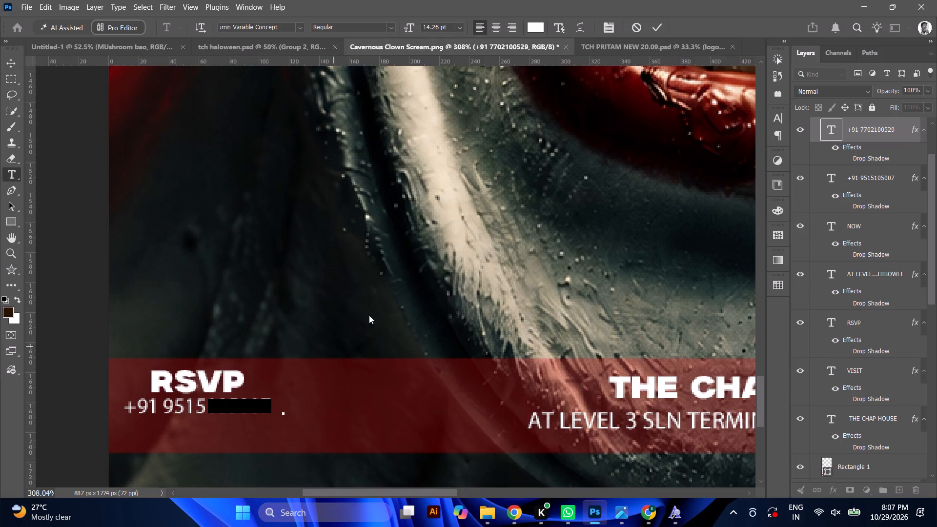
click(662, 28)
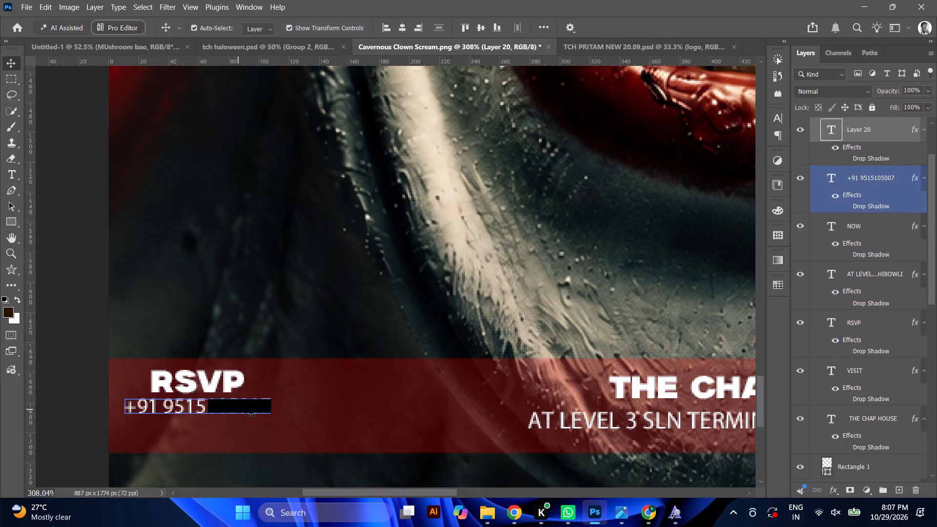
Append a comma, a space and the cut phone number to the end of the first RSVP phone number's text.
click(246, 404)
double_click(246, 404)
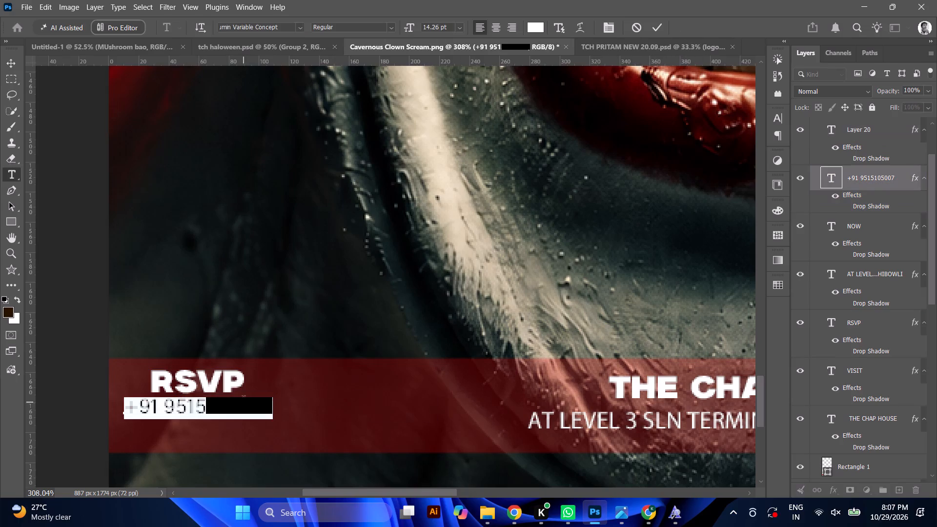
key(Right)
text(,)
key(space)
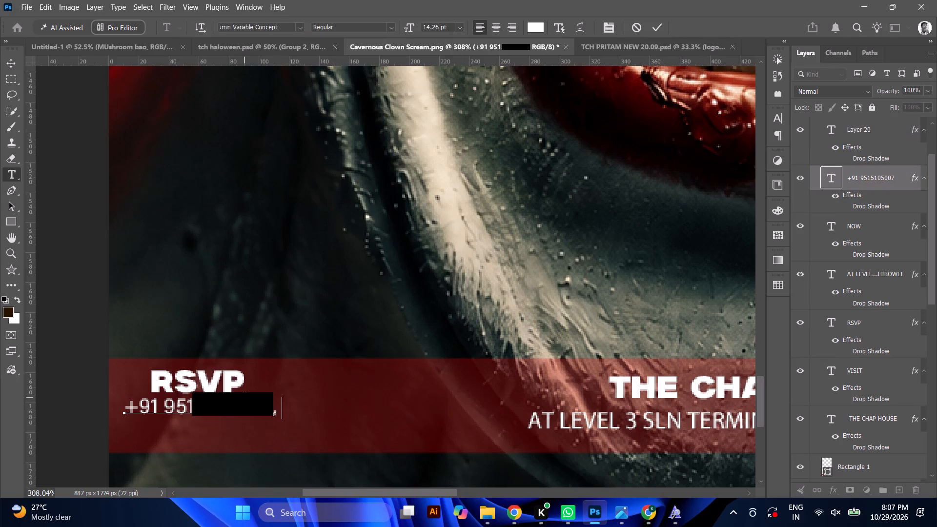
key(ctrl+v)
Replace the comma between the two phone numbers with a line break, remove the leading space, and commit the text.
alt+scroll(279, 381, down, 5)
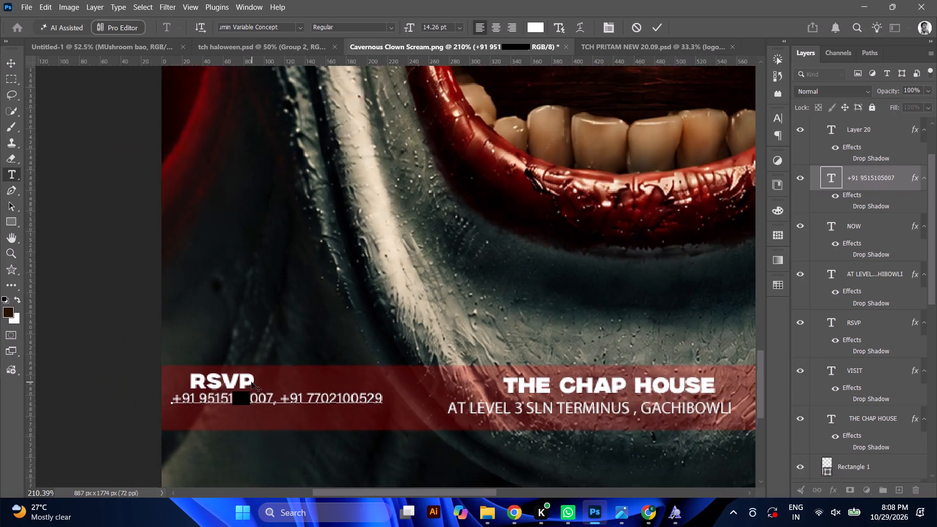
alt+scroll(251, 382, down, 7)
drag(400, 494, 368, 497)
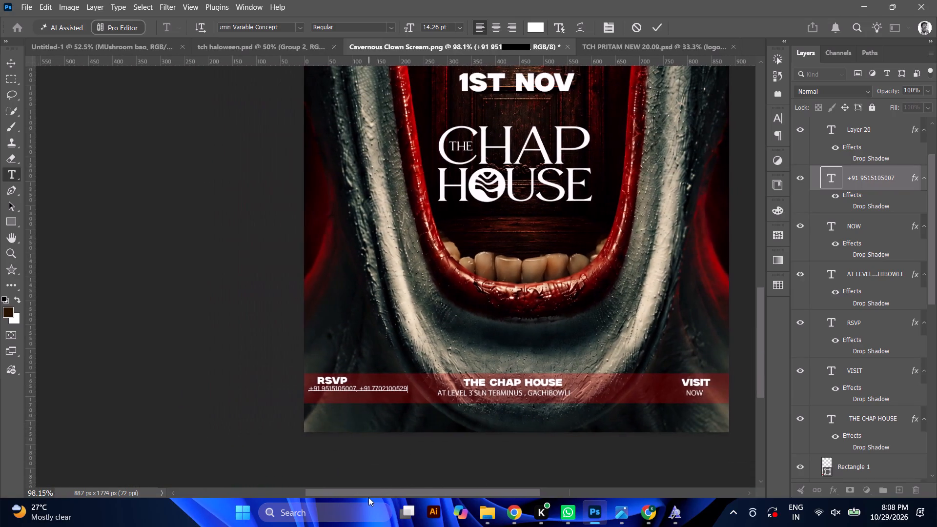
drag(368, 497, 367, 497)
alt+scroll(317, 434, down, 3)
alt+scroll(315, 434, up, 7)
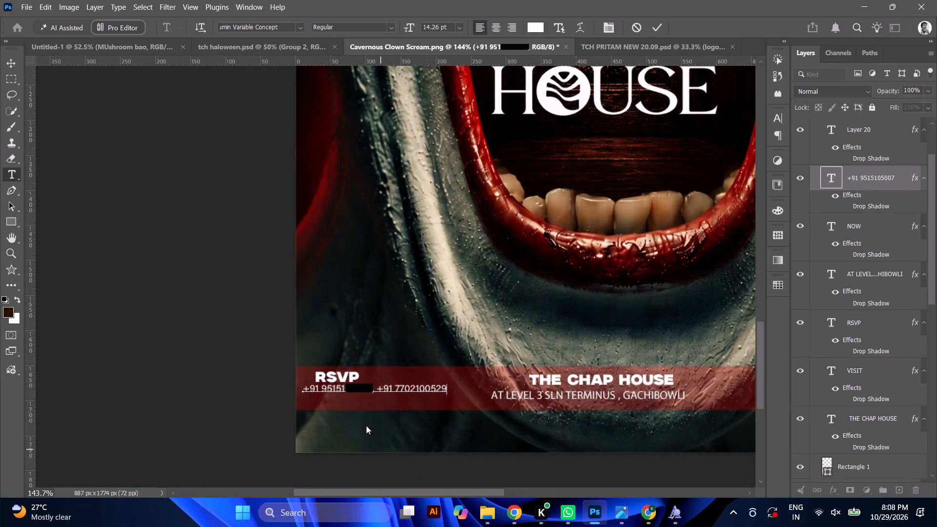
click(374, 387)
key(BackSpace)
key(Return)
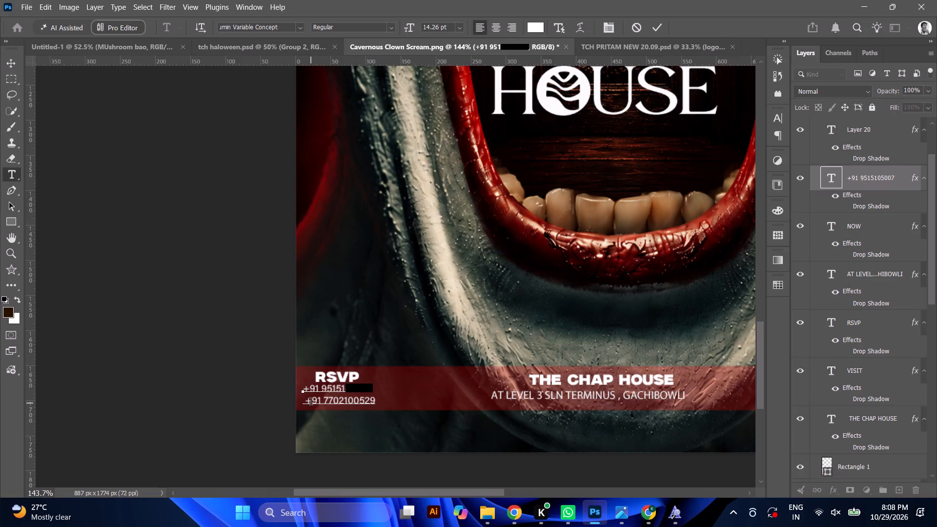
click(307, 404)
key(BackSpace)
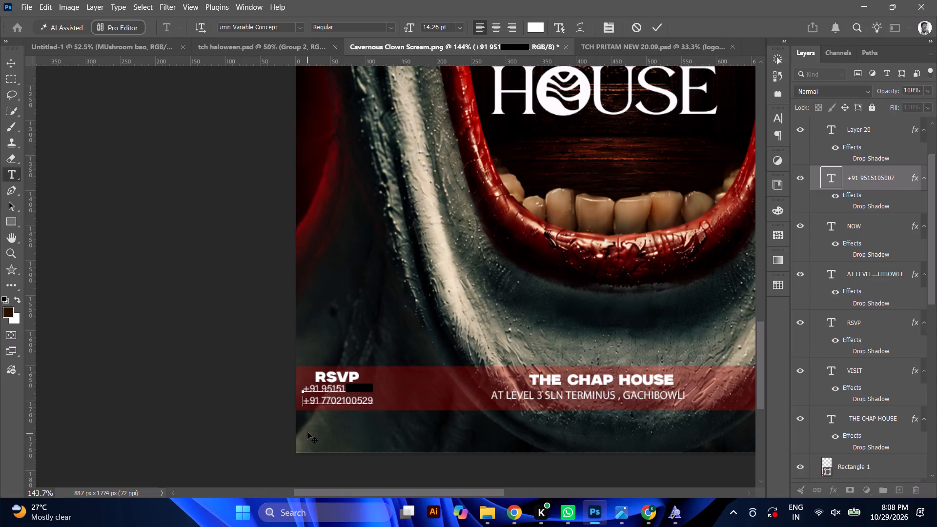
alt+scroll(318, 409, up, 9)
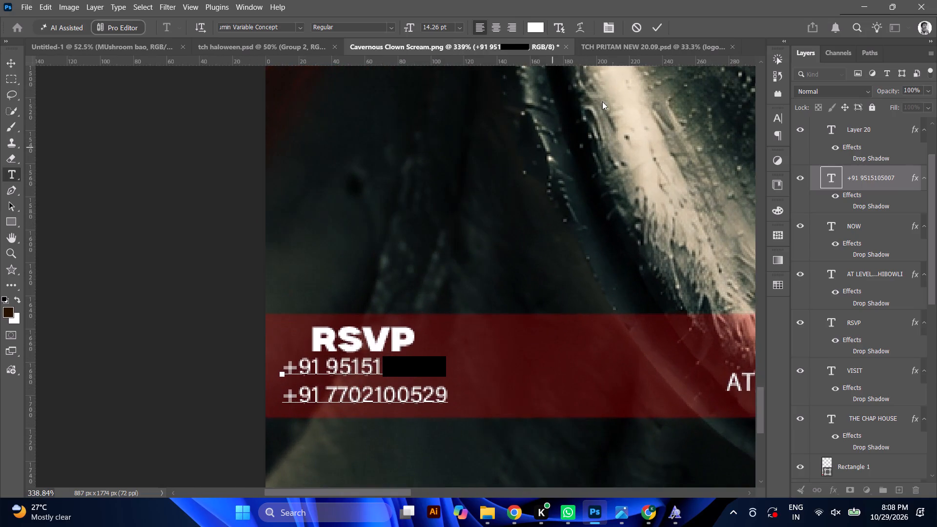
click(656, 32)
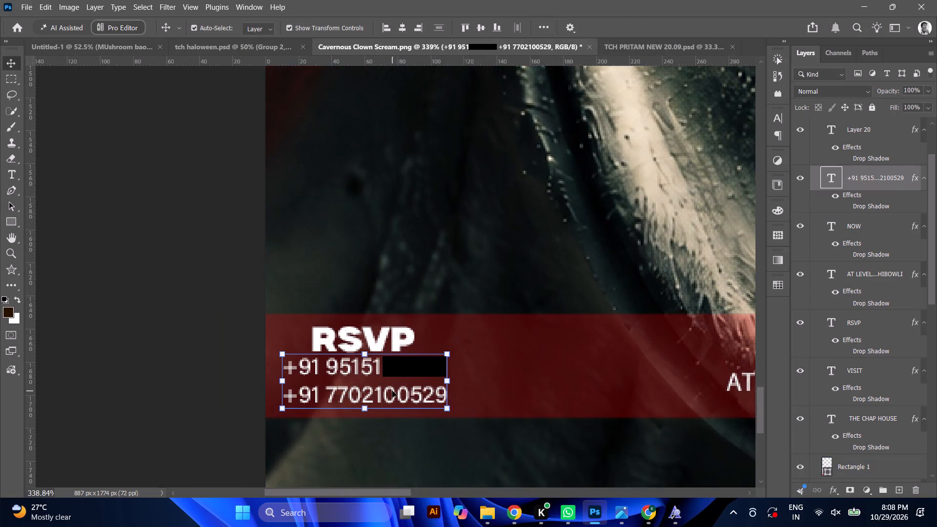
Nudge the combined phone number block 3 px to the left and 1 px down beneath the RSVP heading.
key(Left)
key(Left)
key(Left)
key(Down)
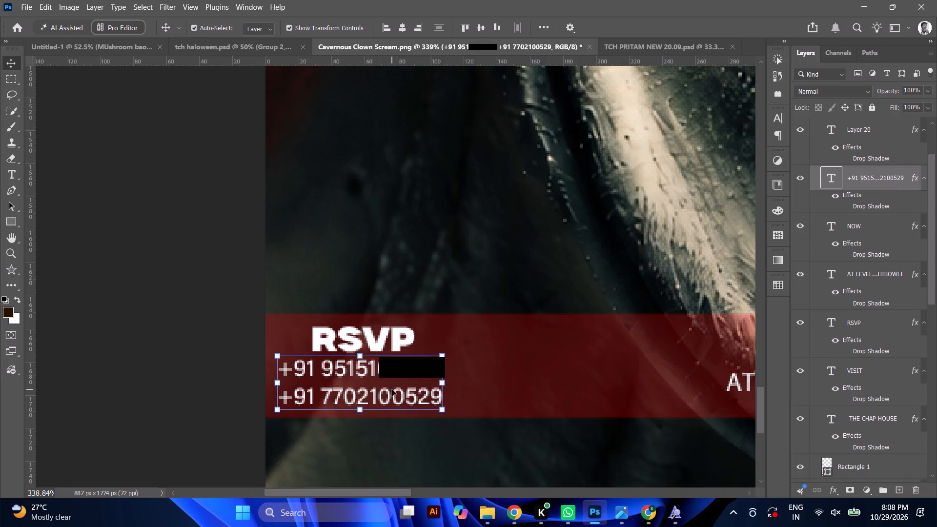
Scale the combined phone number block proportionally to about 70.43% and apply the transform.
alt+scroll(398, 342, down, 15)
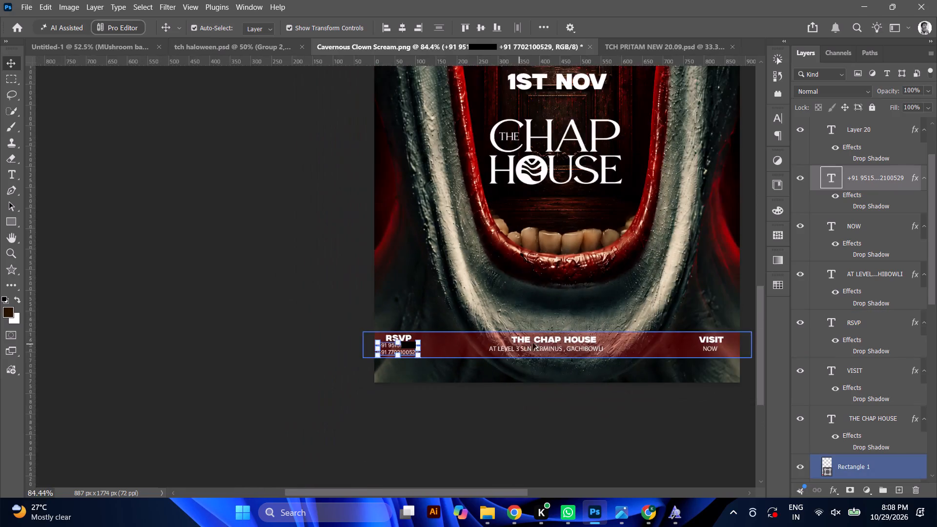
alt+scroll(542, 337, down, 3)
alt+scroll(579, 321, up, 4)
alt+scroll(580, 319, down, 3)
scroll(625, 283, up, 4)
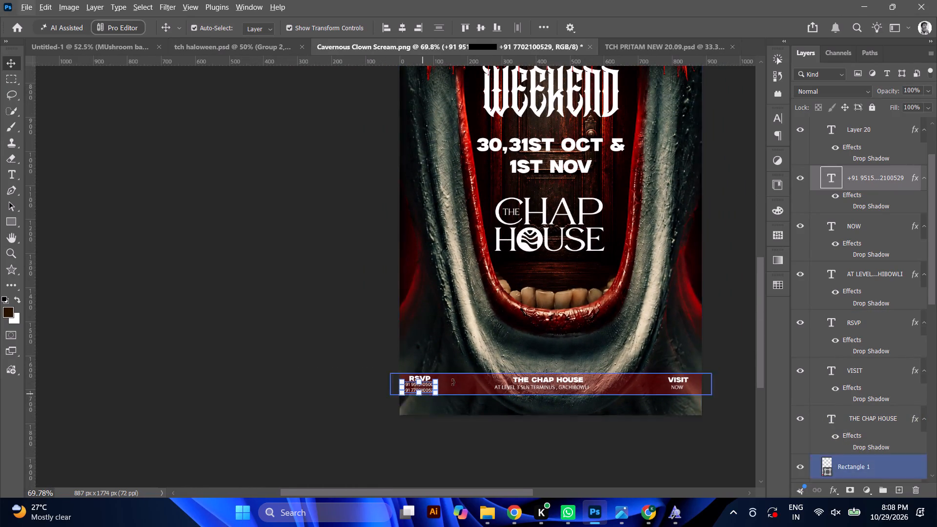
alt+scroll(483, 365, down, 3)
alt+scroll(461, 377, up, 9)
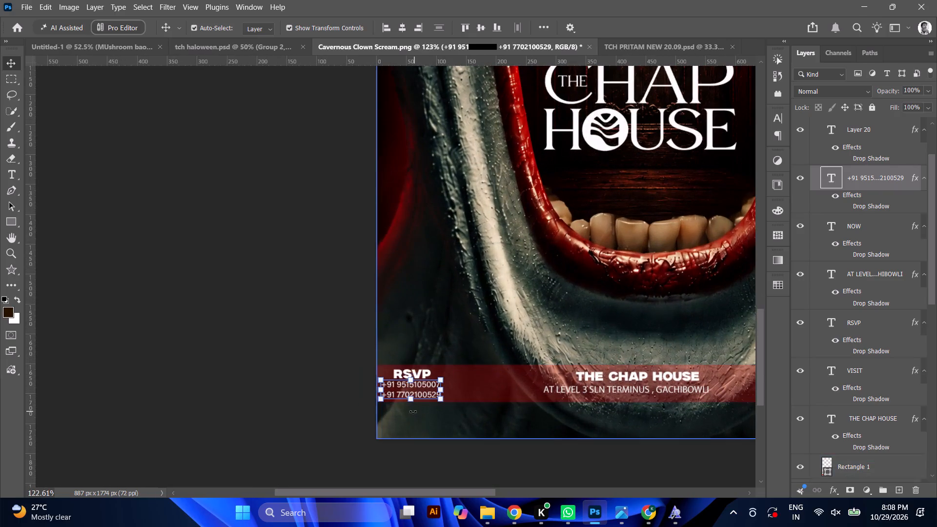
drag(409, 399, 409, 392)
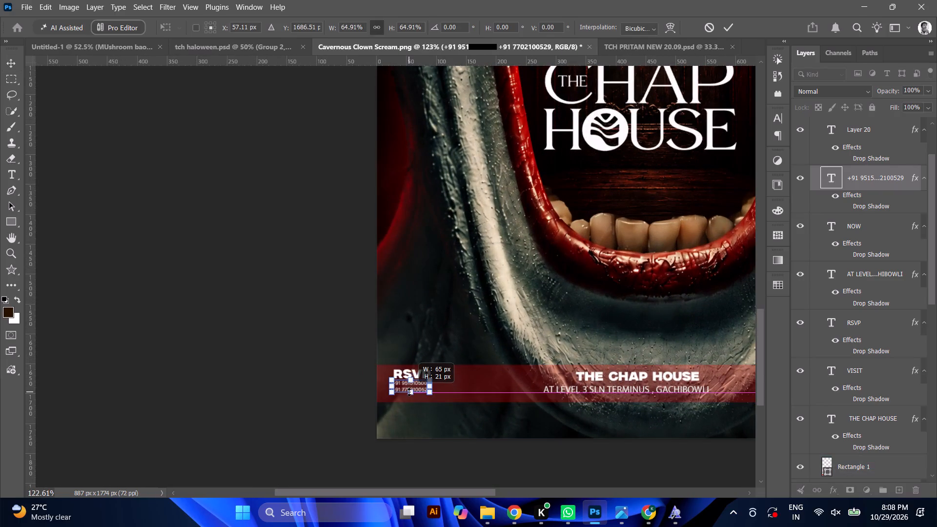
drag(409, 392, 410, 392)
click(729, 29)
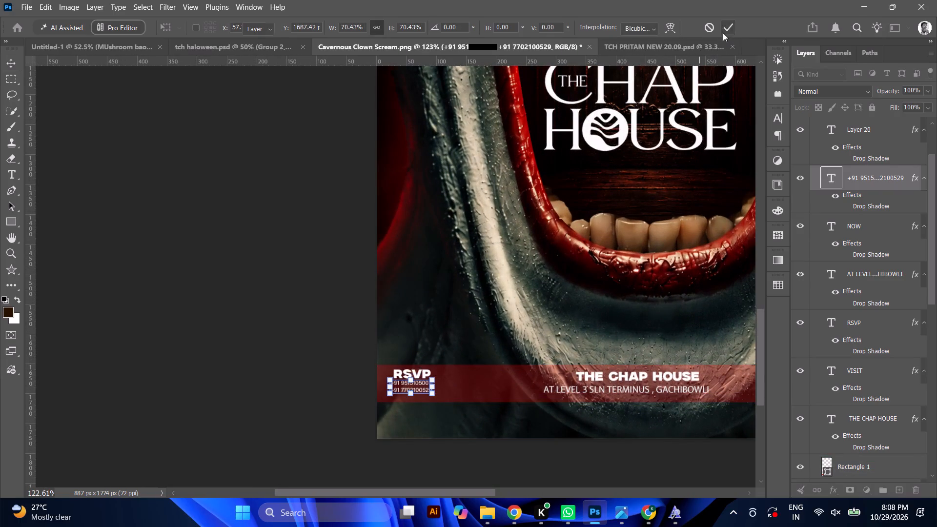
Nudge the scaled phone number block 2 px down, away from the RSVP heading.
key(Down)
key(Down)
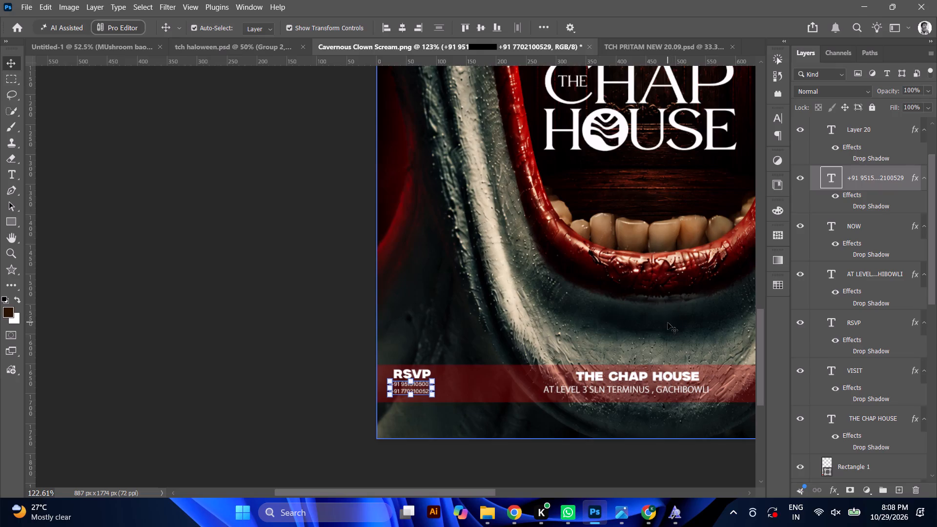
Review the whole poster, checking the resized RSVP details against the rest of the footer and the title area.
alt+scroll(668, 323, down, 8)
drag(485, 493, 556, 477)
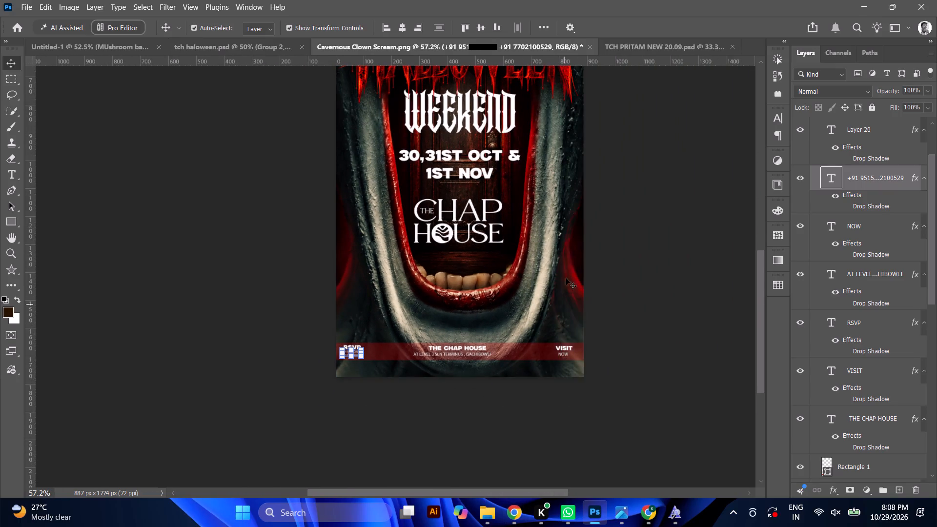
alt+scroll(574, 192, down, 4)
scroll(583, 183, up, 12)
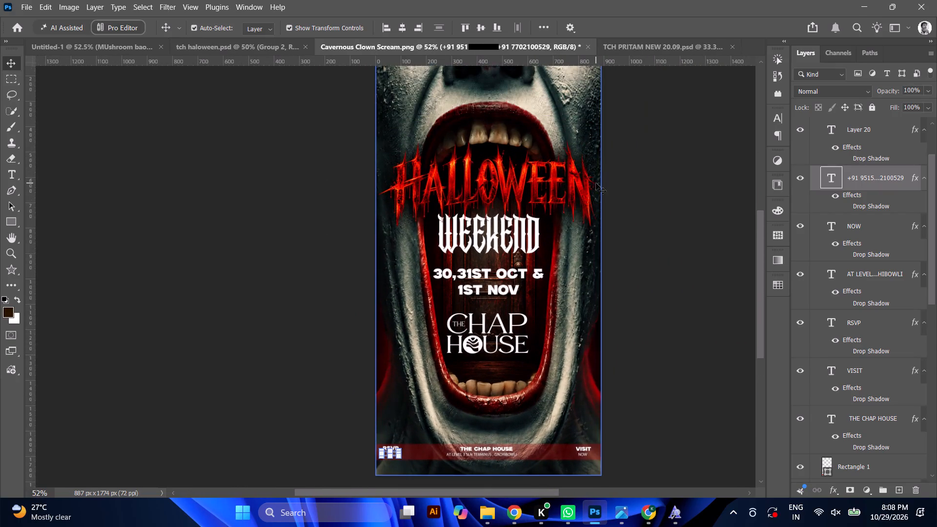
scroll(596, 183, up, 3)
alt+scroll(602, 159, down, 1)
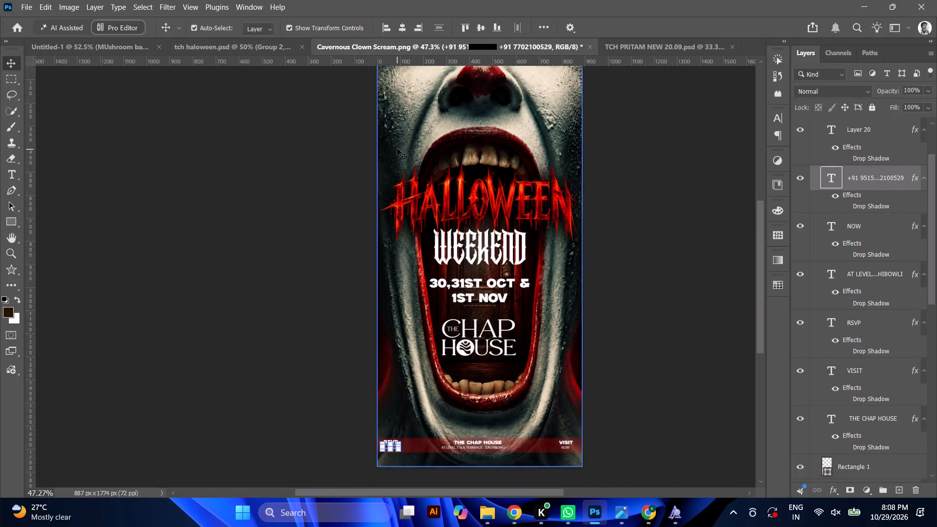
alt+scroll(396, 148, down, 2)
Open the Export As settings for the Halloween Weekend poster.
click(30, 7)
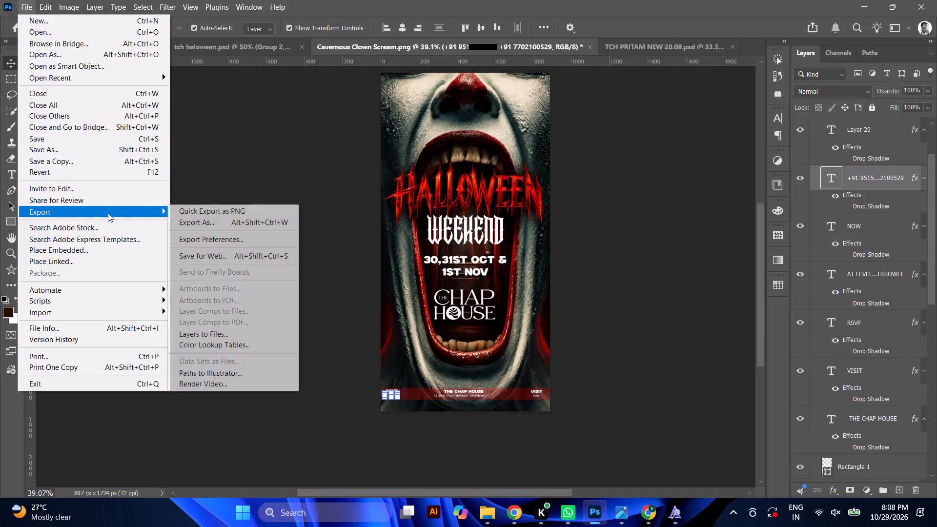
click(228, 224)
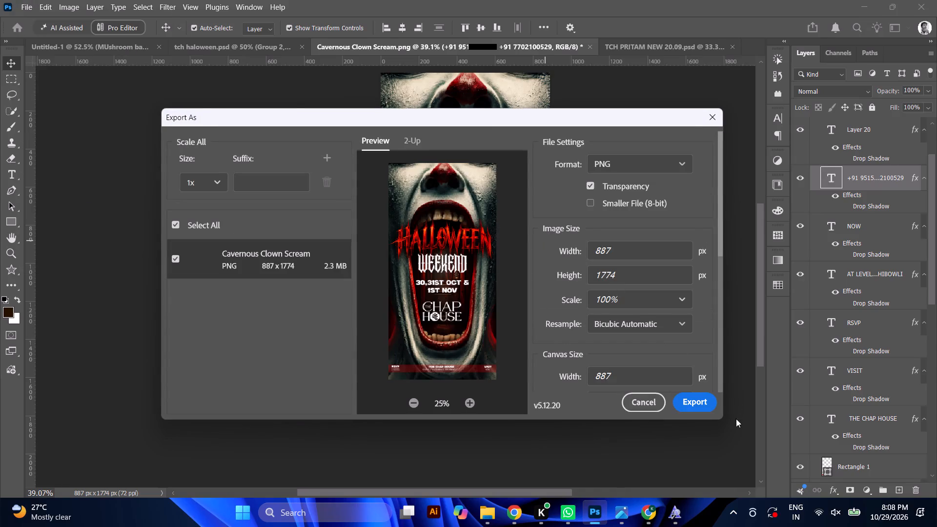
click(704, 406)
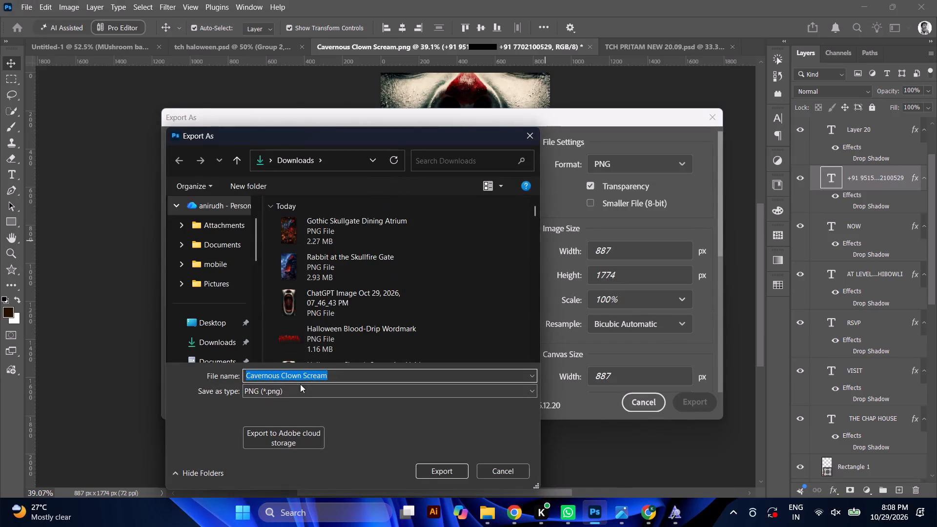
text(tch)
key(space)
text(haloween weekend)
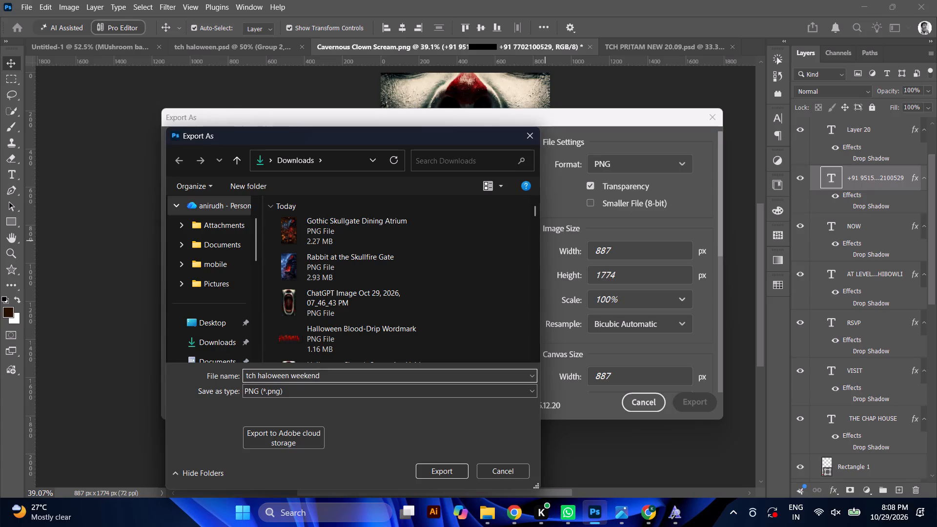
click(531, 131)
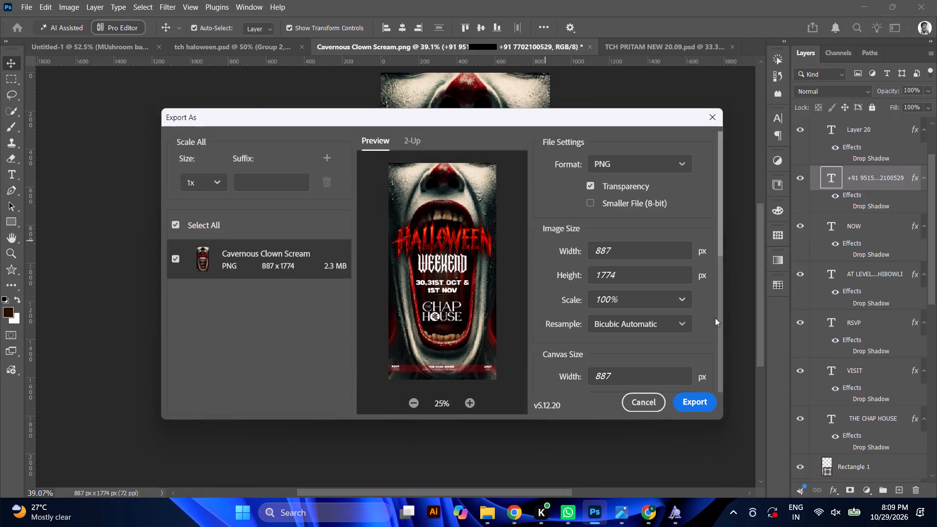
Set the PNG export's image scale to 150% and its resampling method to Preserve Details.
click(670, 298)
click(683, 297)
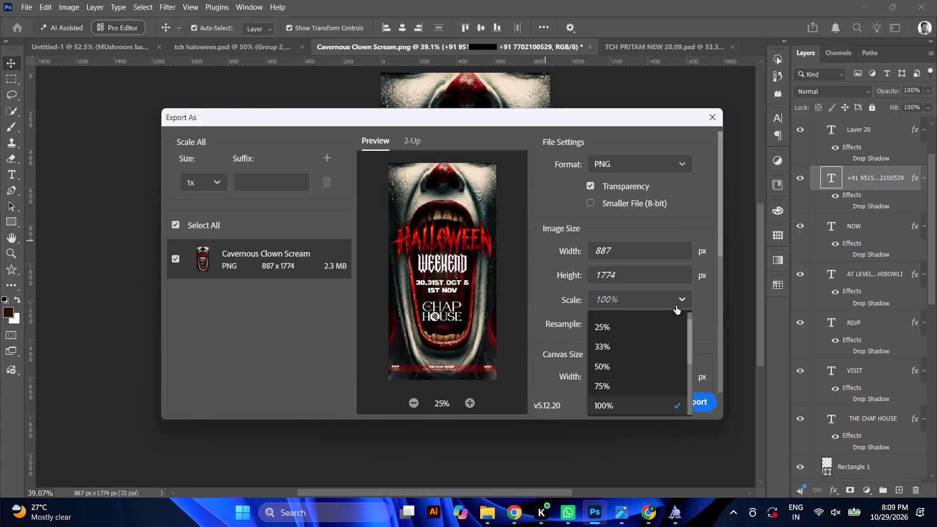
scroll(665, 350, down, 2)
scroll(610, 390, down, 9)
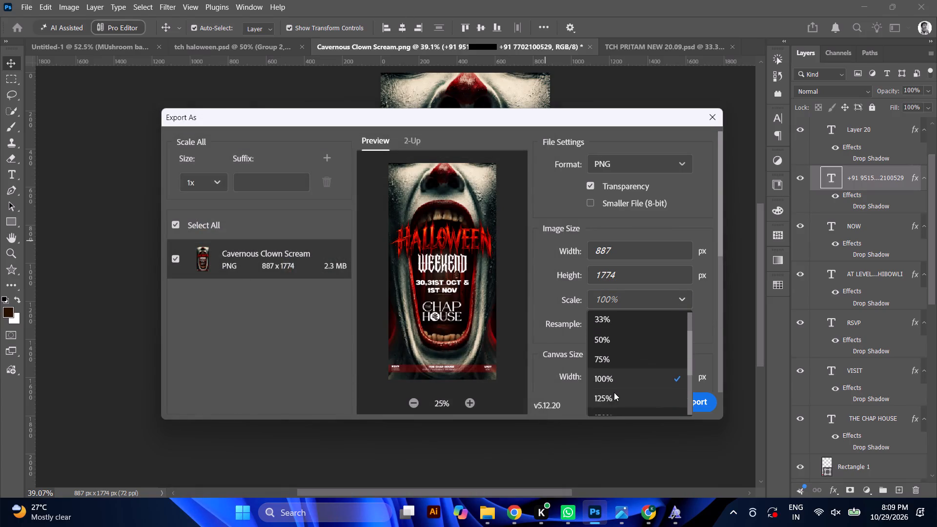
scroll(614, 392, down, 4)
click(614, 394)
click(616, 402)
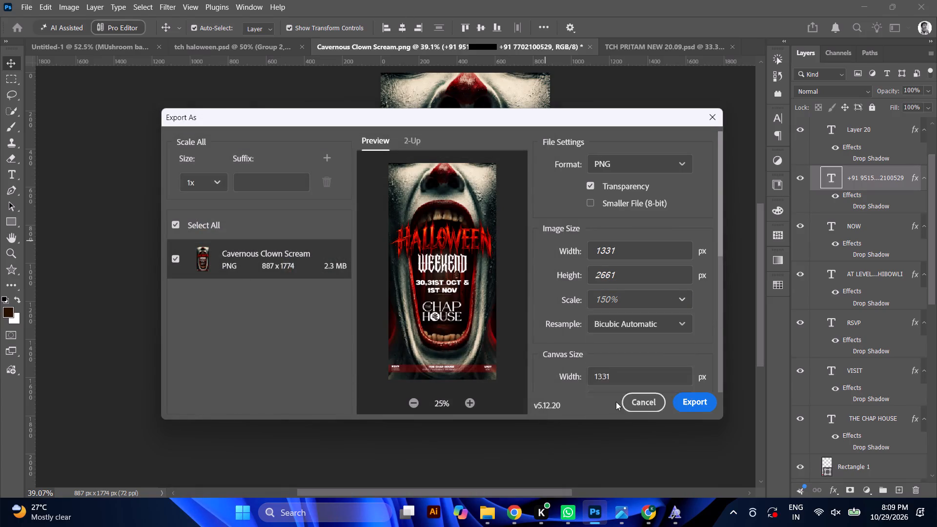
click(663, 325)
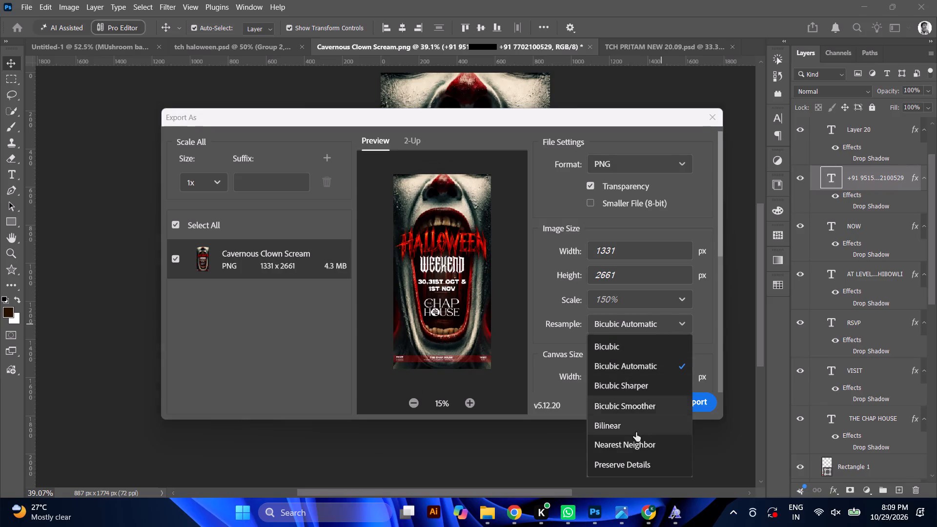
click(635, 462)
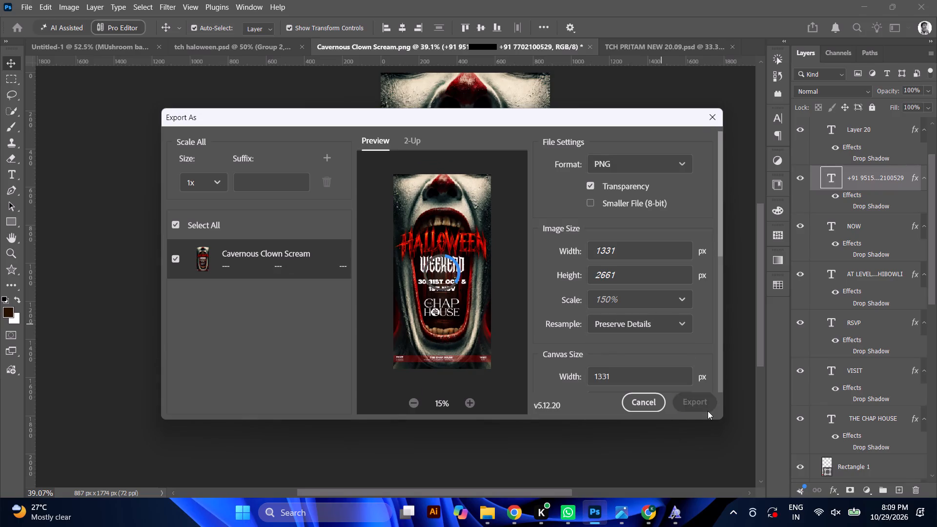
Export the poster as a PNG named "tch halloween weekend" into the Downloads folder.
click(704, 406)
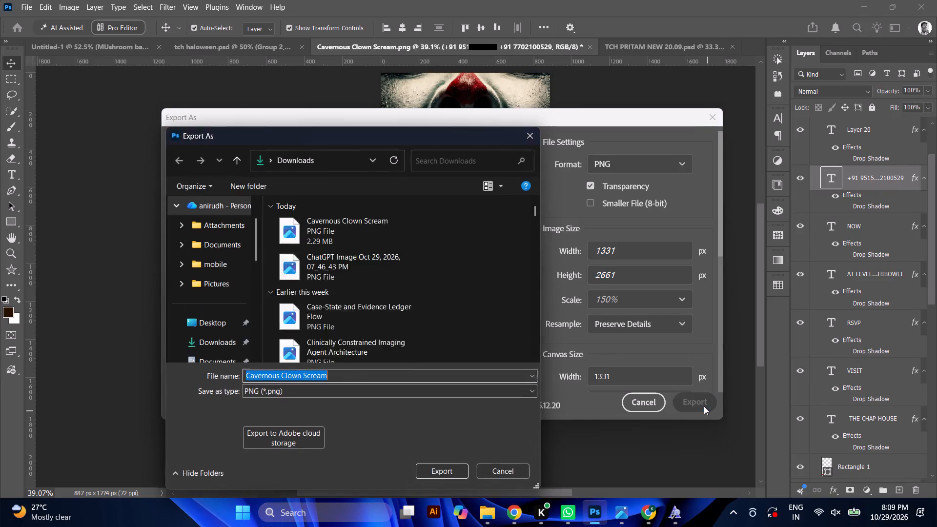
text(tch)
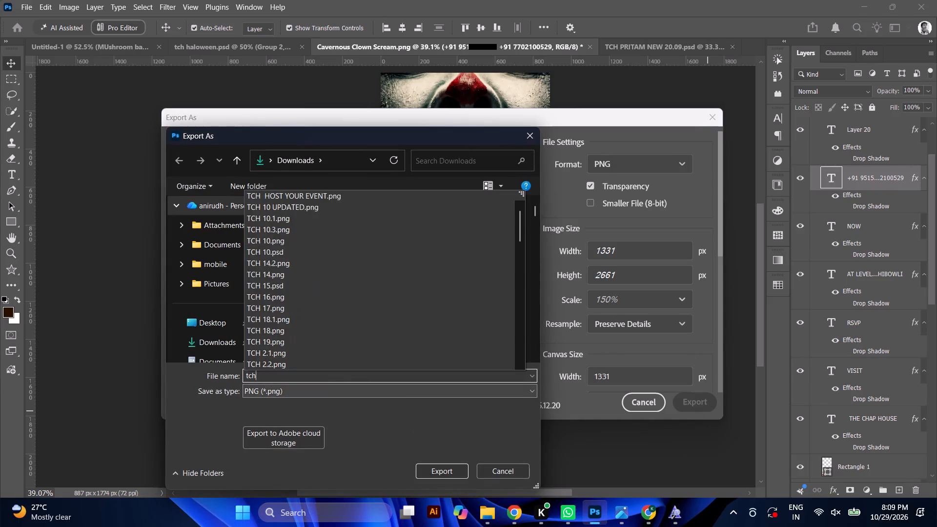
key(space)
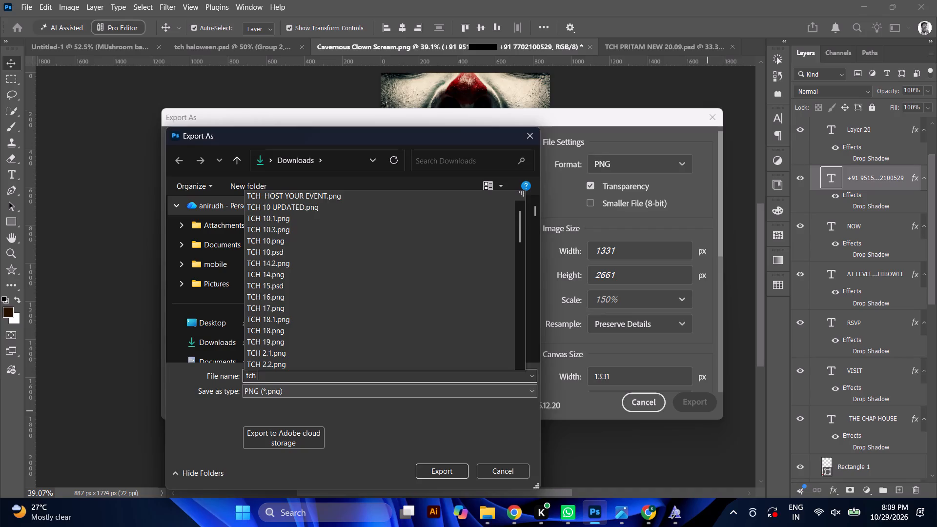
text(halo)
key(BackSpace)
text(loween)
key(space)
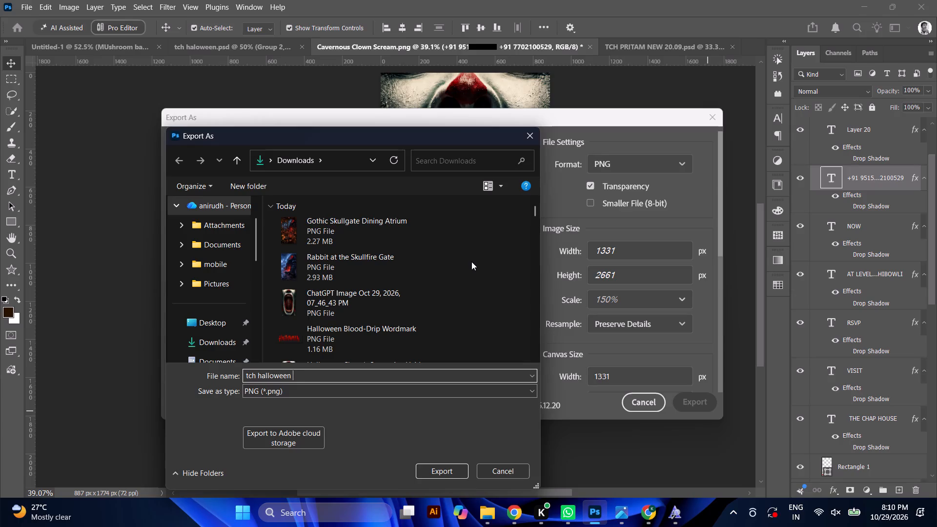
key(w)
key(BackSpace)
text(wee)
text(kend)
key(Return)
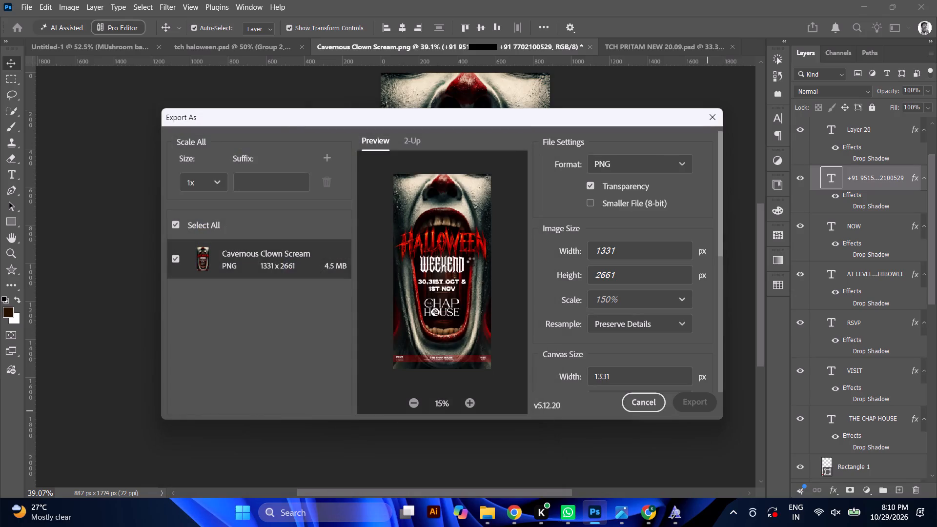
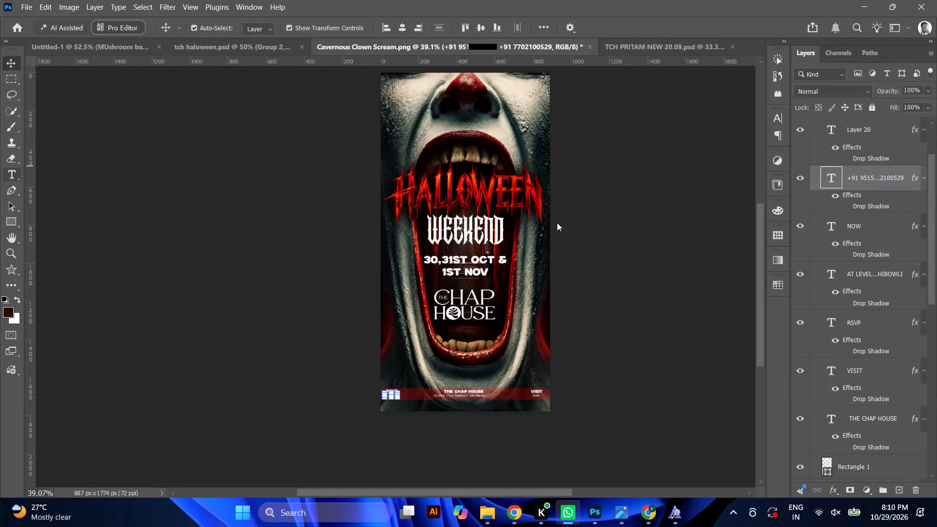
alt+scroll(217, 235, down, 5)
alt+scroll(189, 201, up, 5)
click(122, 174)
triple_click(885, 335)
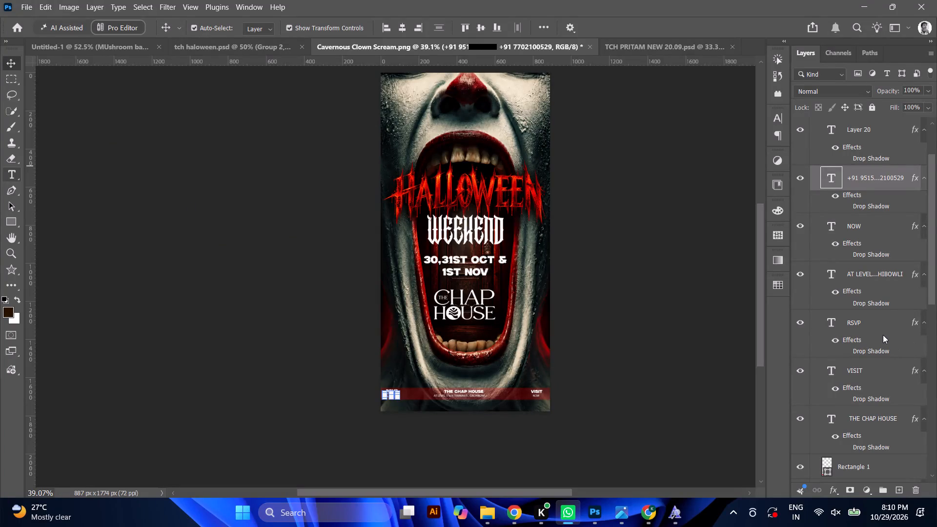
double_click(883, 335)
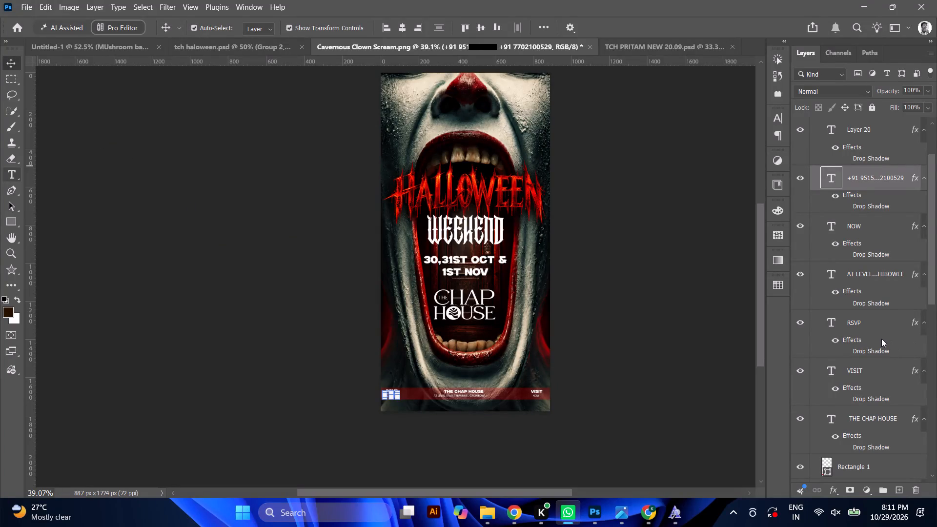
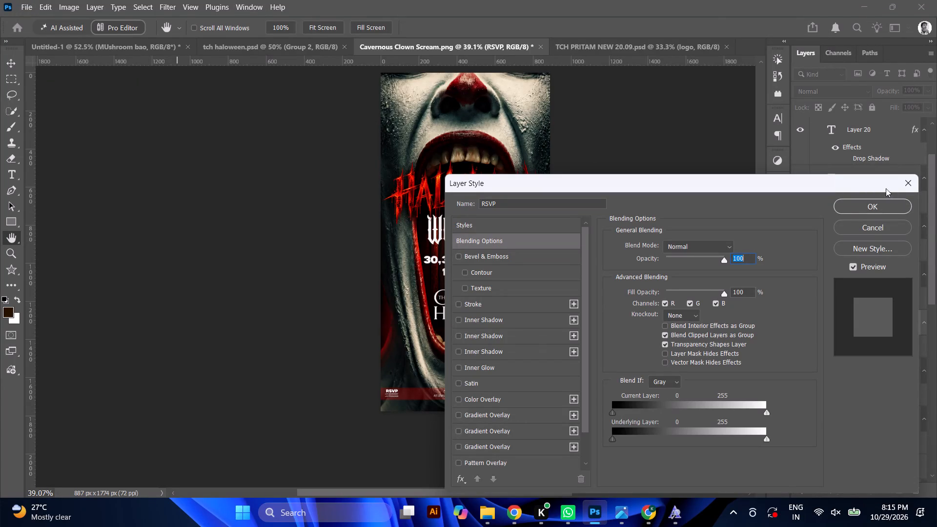
Set the RSVP text layer's opacity to 95% in its blending options, checking the poster before applying the layer style.
drag(876, 183, 399, 107)
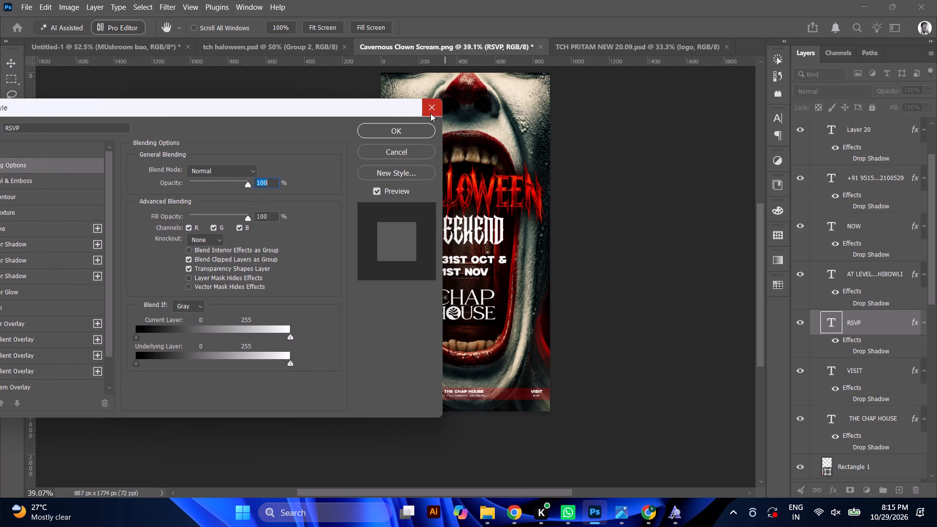
scroll(411, 156, down, 5)
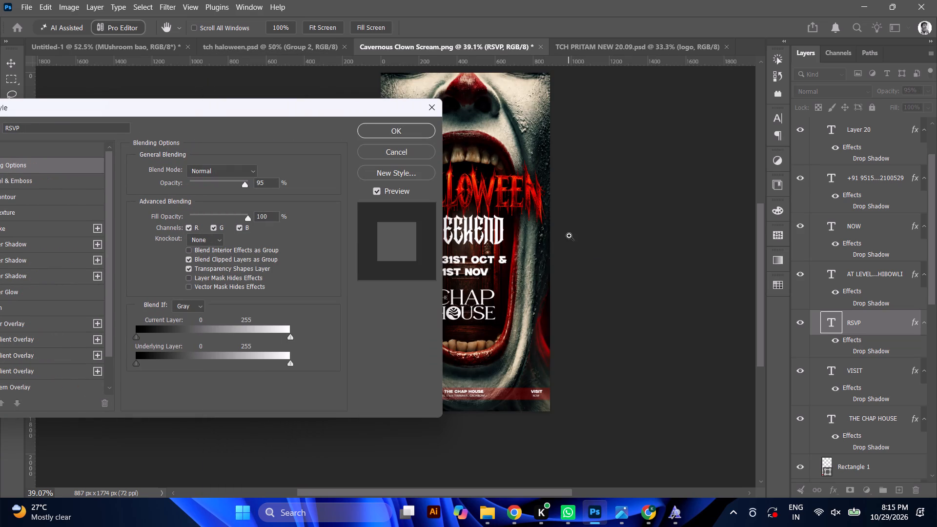
key(ctrl+minus)
key(ctrl+minus)
key(ctrl+minus)
key(ctrl+plus)
key(ctrl+plus)
key(ctrl+plus)
key(ctrl+plus)
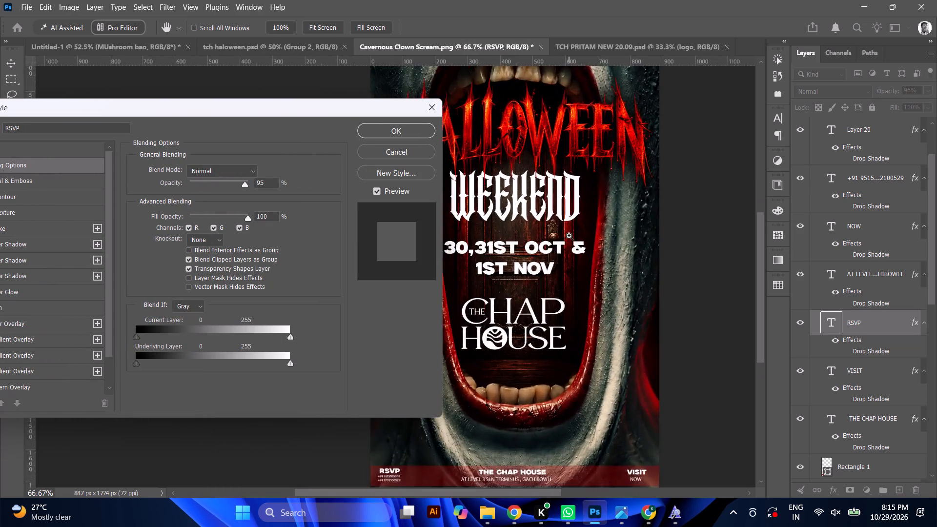
key(ctrl+plus)
key(ctrl+plus)
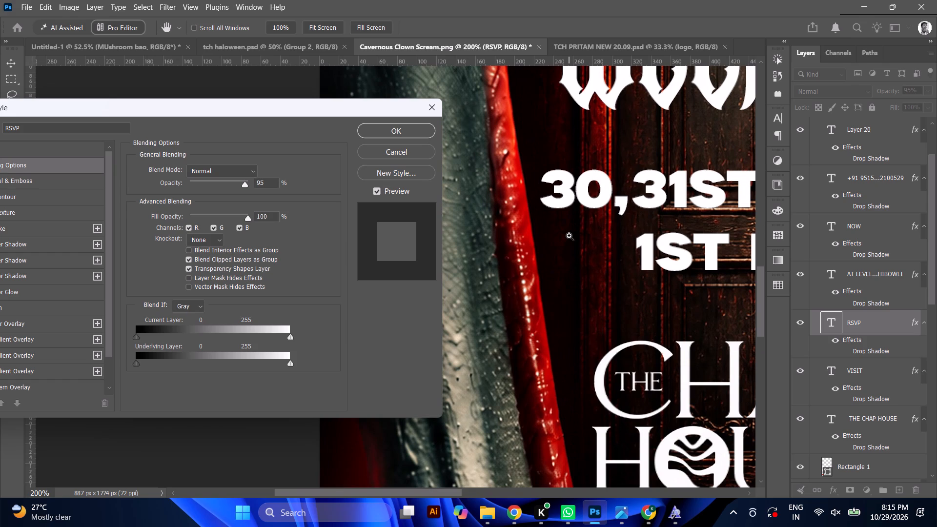
key(ctrl+minus)
key(ctrl+minus)
key(ctrl+minus)
key(ctrl+minus)
key(ctrl+minus)
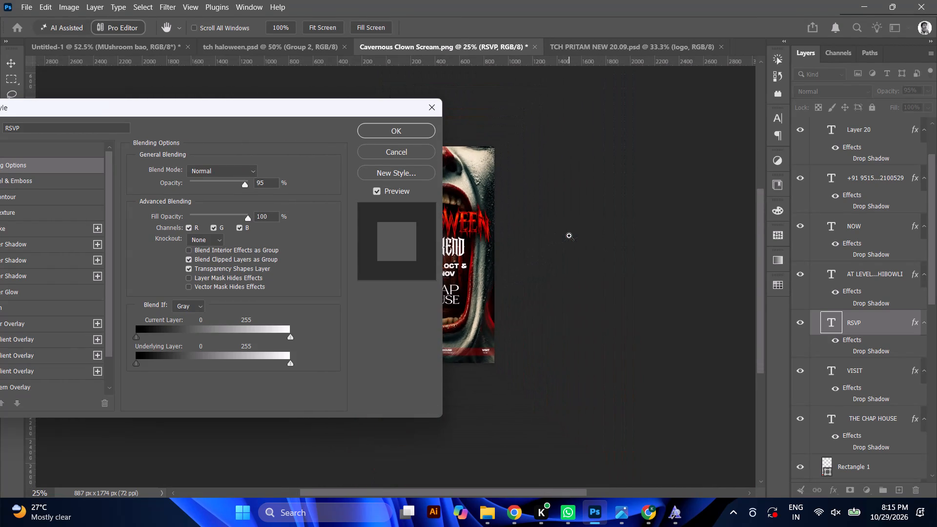
key(ctrl+minus)
key(ctrl+minus)
key(ctrl+plus)
key(ctrl+plus)
key(ctrl+plus)
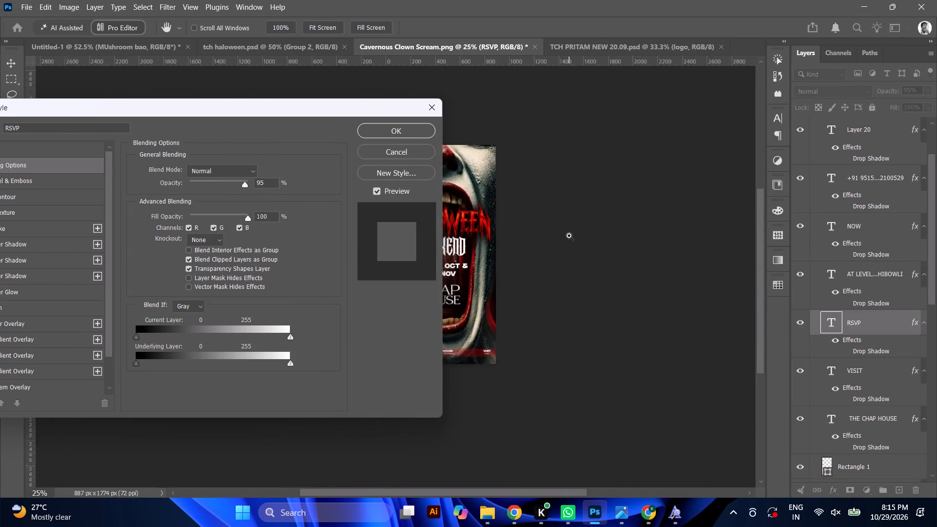
scroll(529, 207, up, 6)
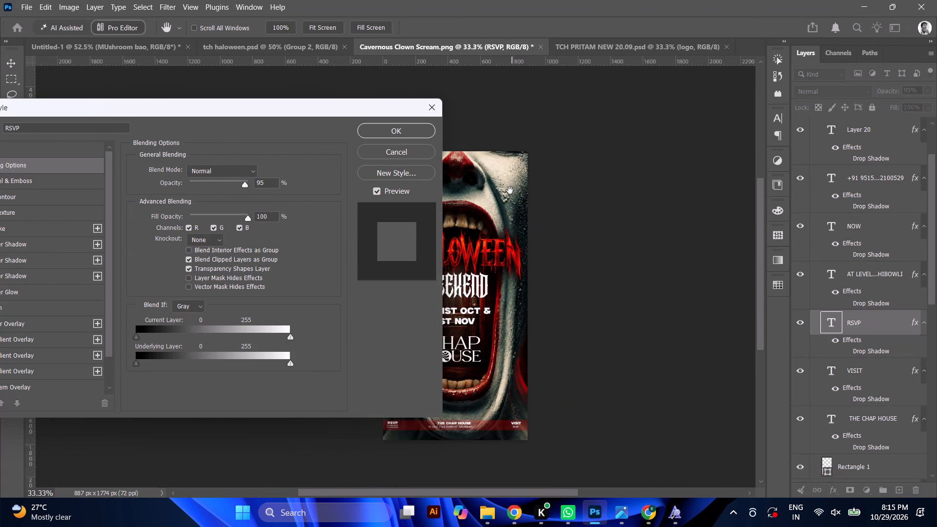
click(393, 132)
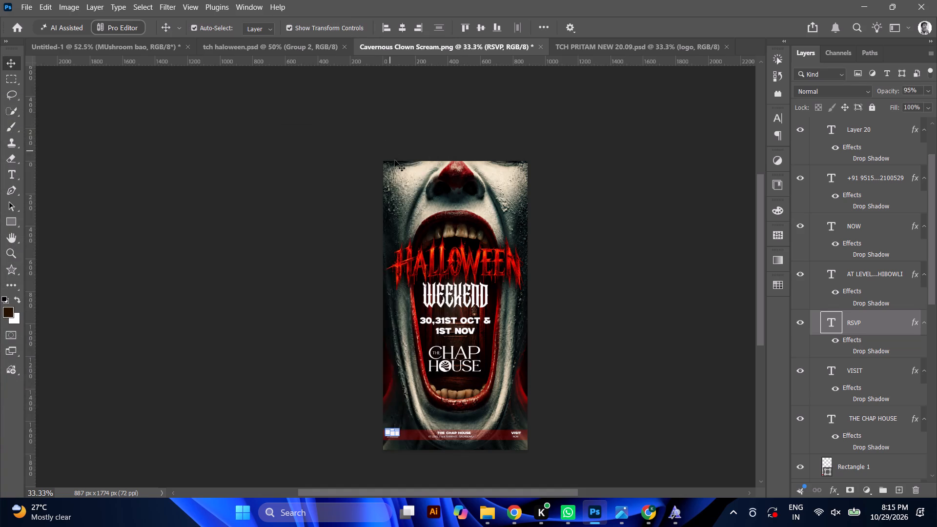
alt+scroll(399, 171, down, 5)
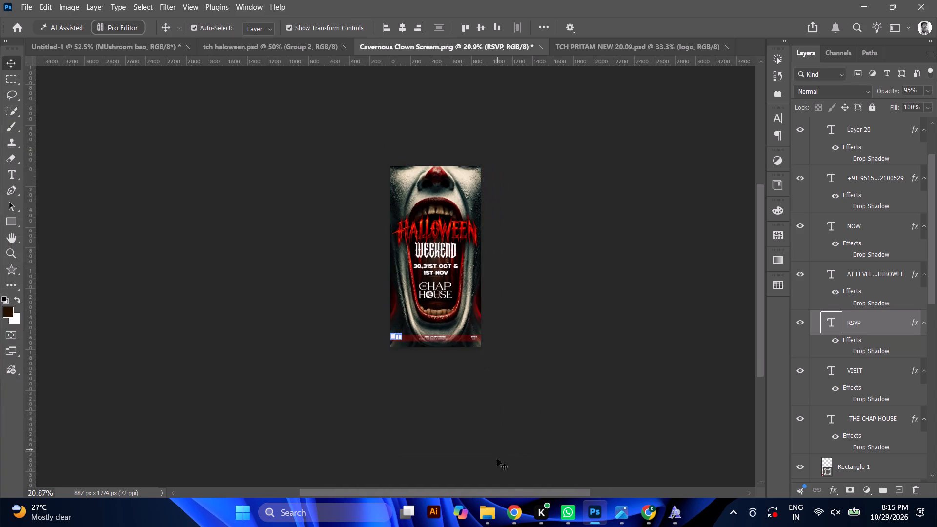
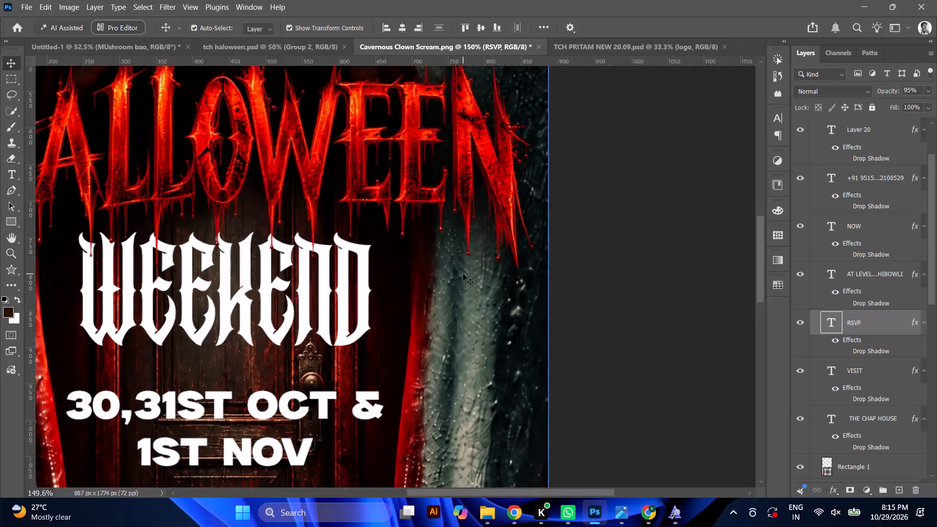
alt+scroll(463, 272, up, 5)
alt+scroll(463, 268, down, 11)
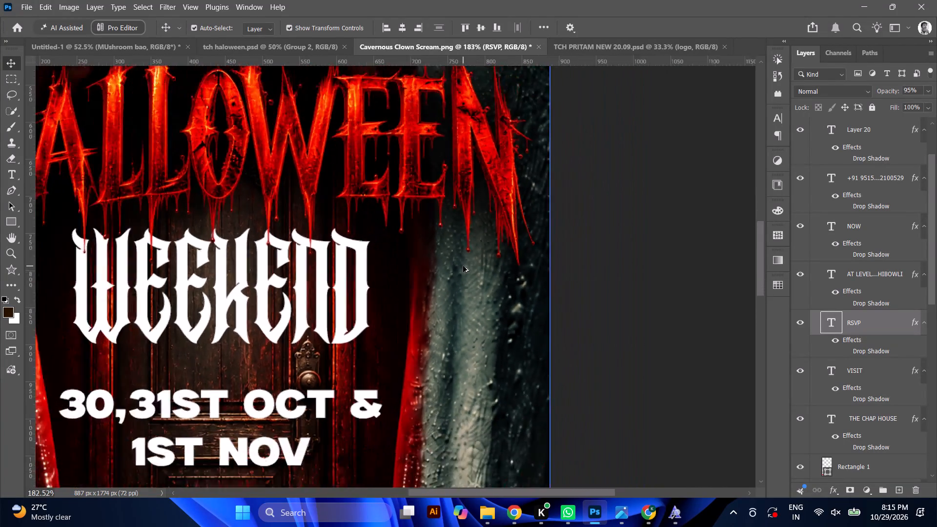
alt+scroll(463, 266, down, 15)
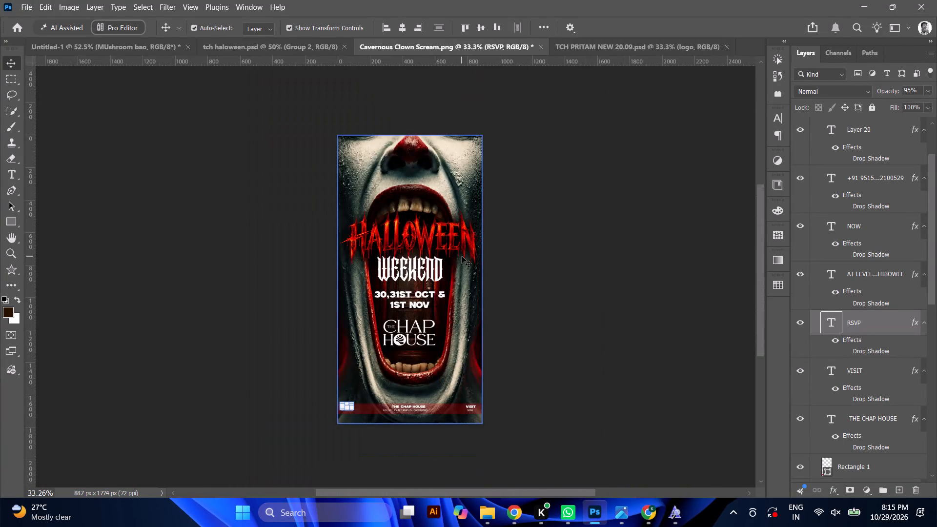